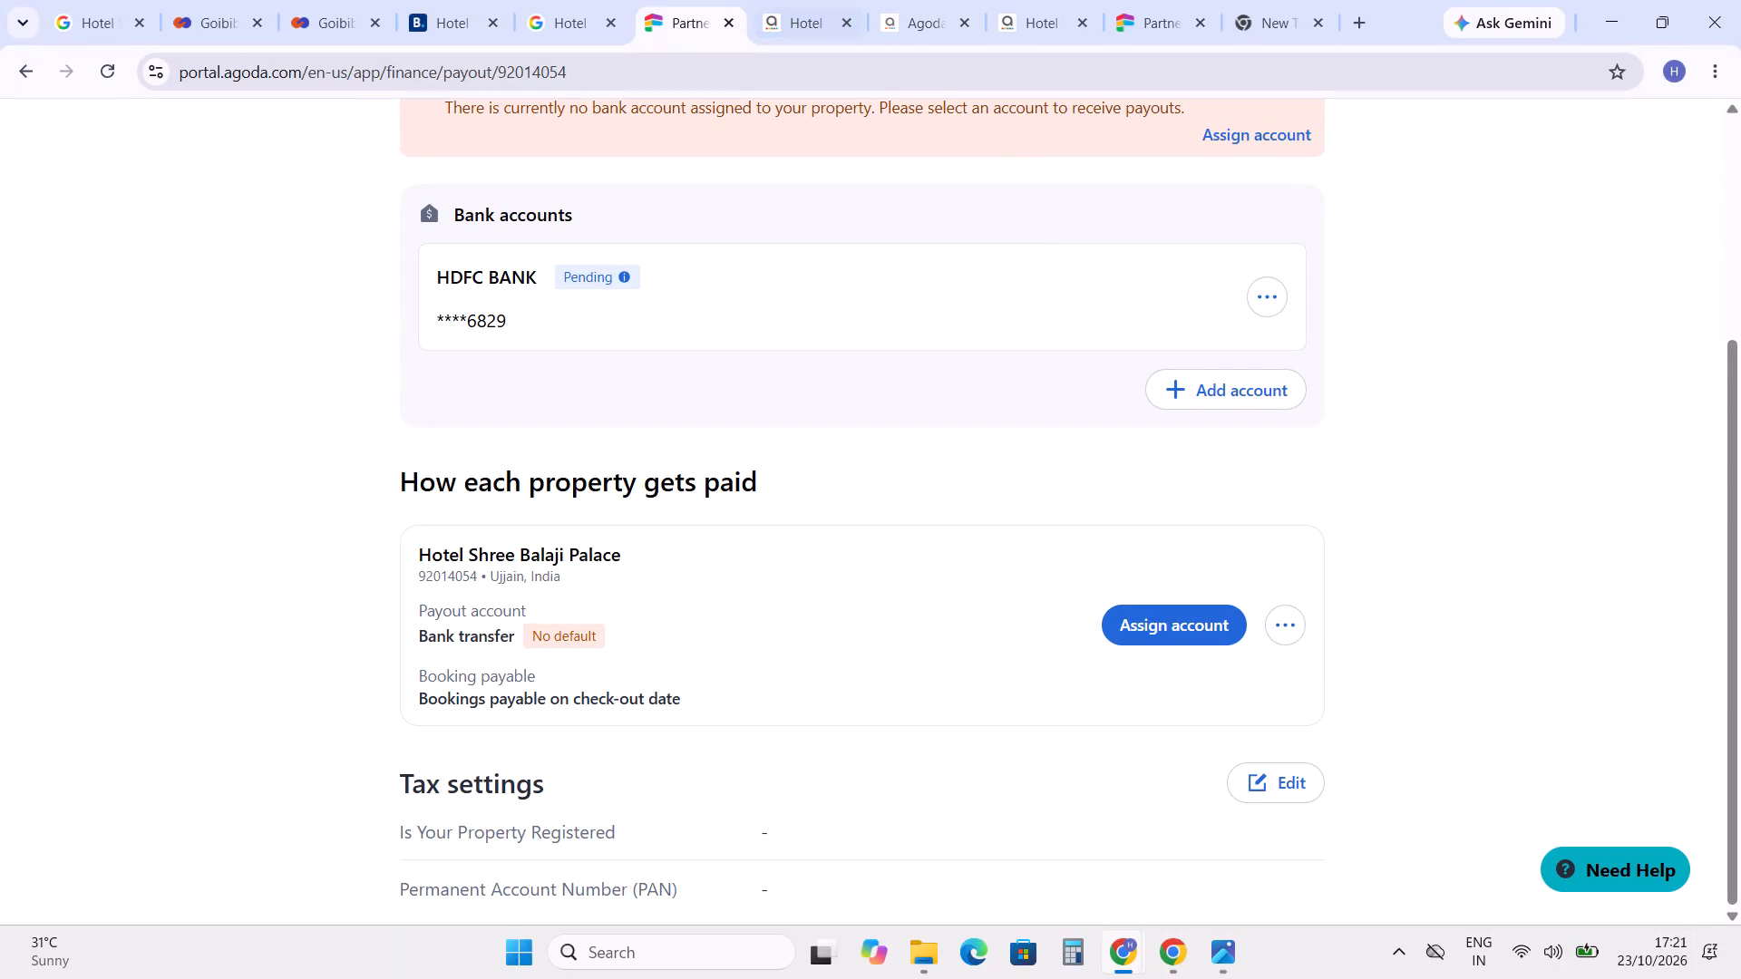
# Open the rates and availability calendar for Hotel Shree Balaji Palace and dismiss the re-activation offer.
pyautogui.click(1162, 0)
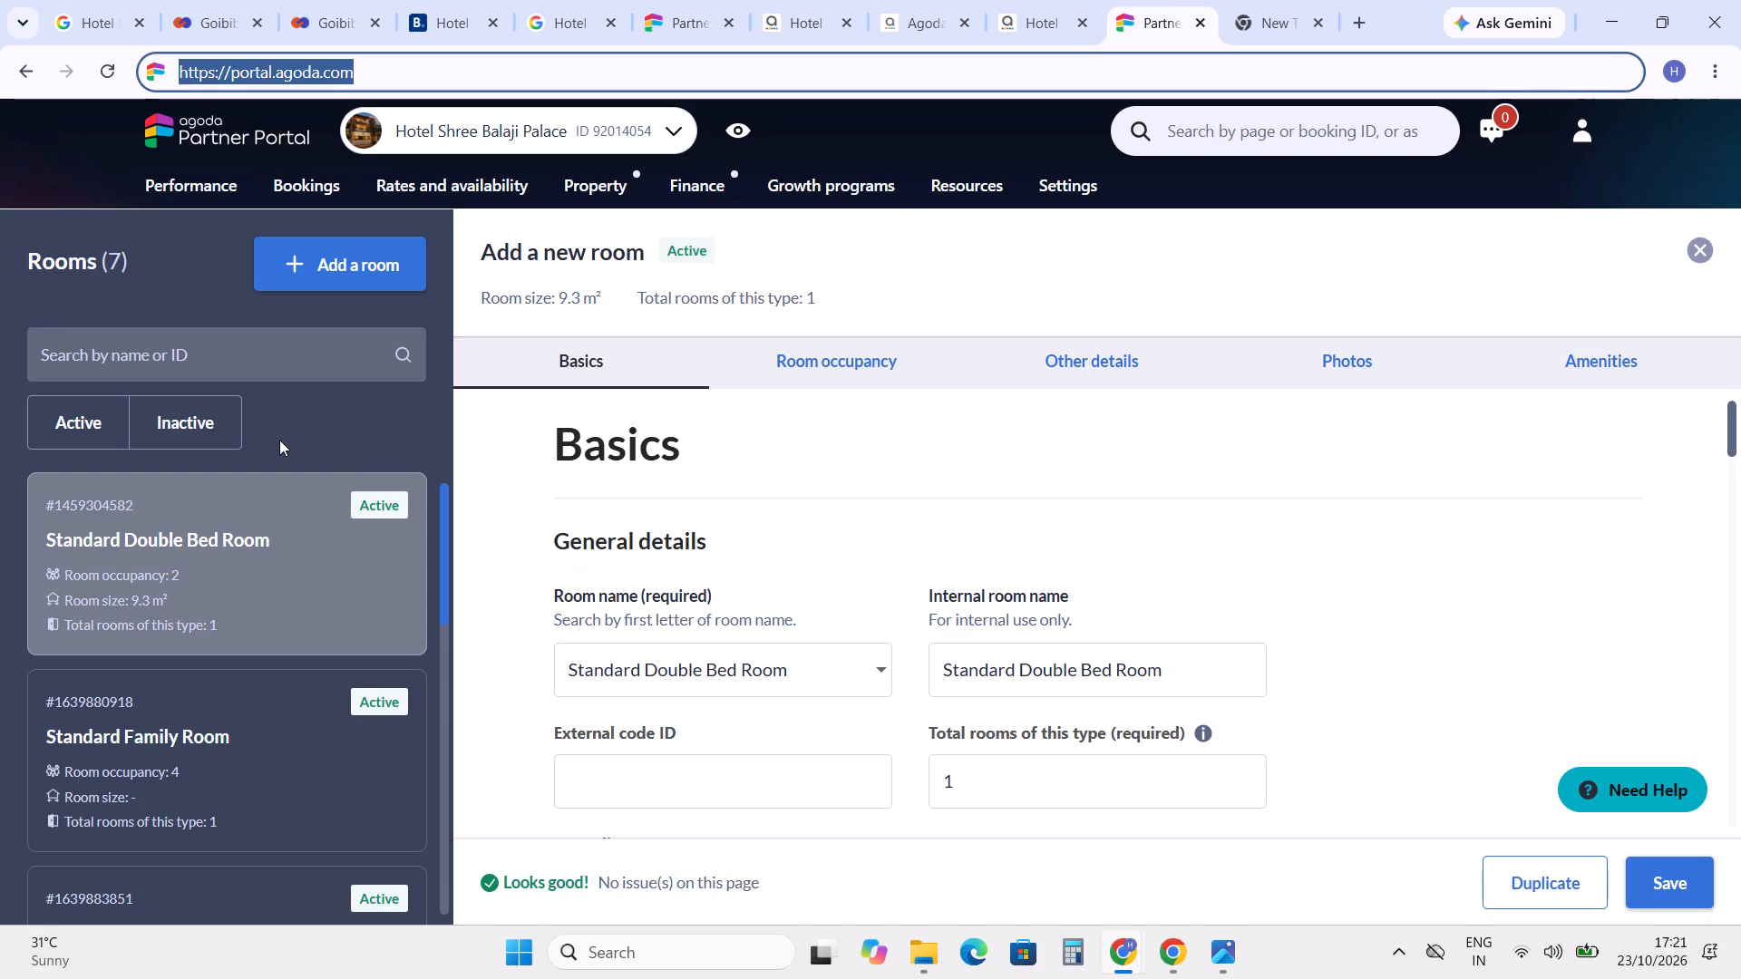
pyautogui.click(481, 191)
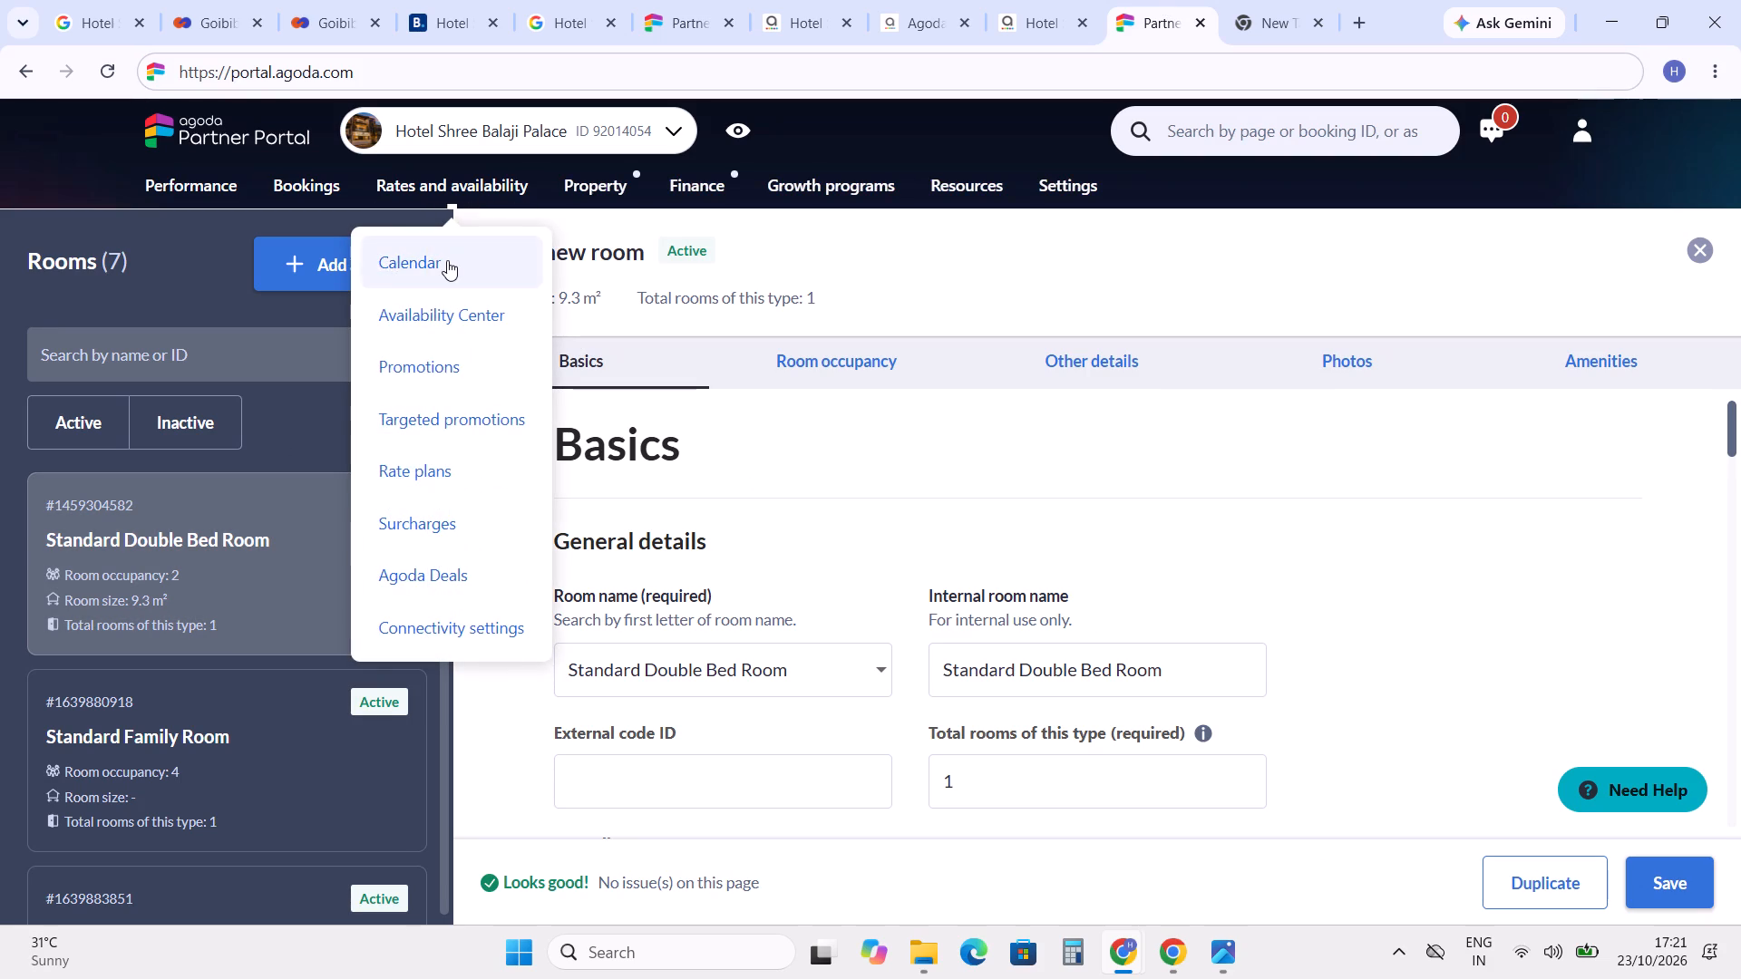
pyautogui.click(447, 260)
pyautogui.click(1001, 217)
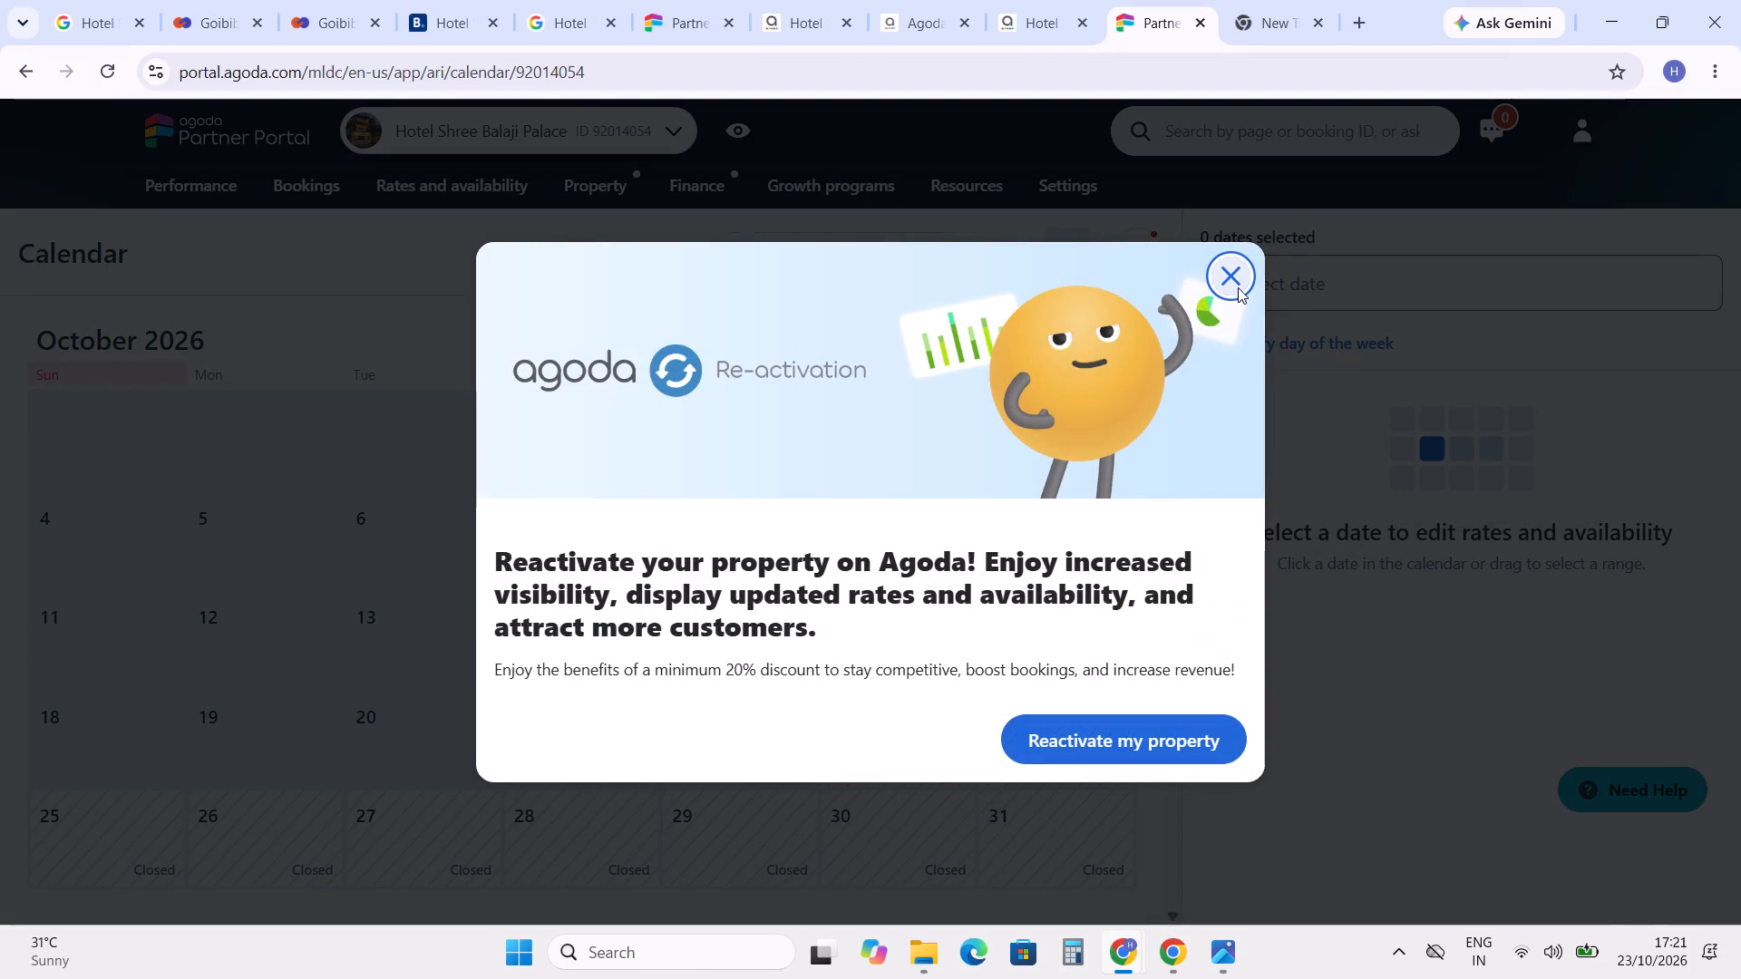
pyautogui.click(1238, 283)
# Filter the calendar to show only the Super Deluxe Family Room (5 Guests).
pyautogui.click(902, 237)
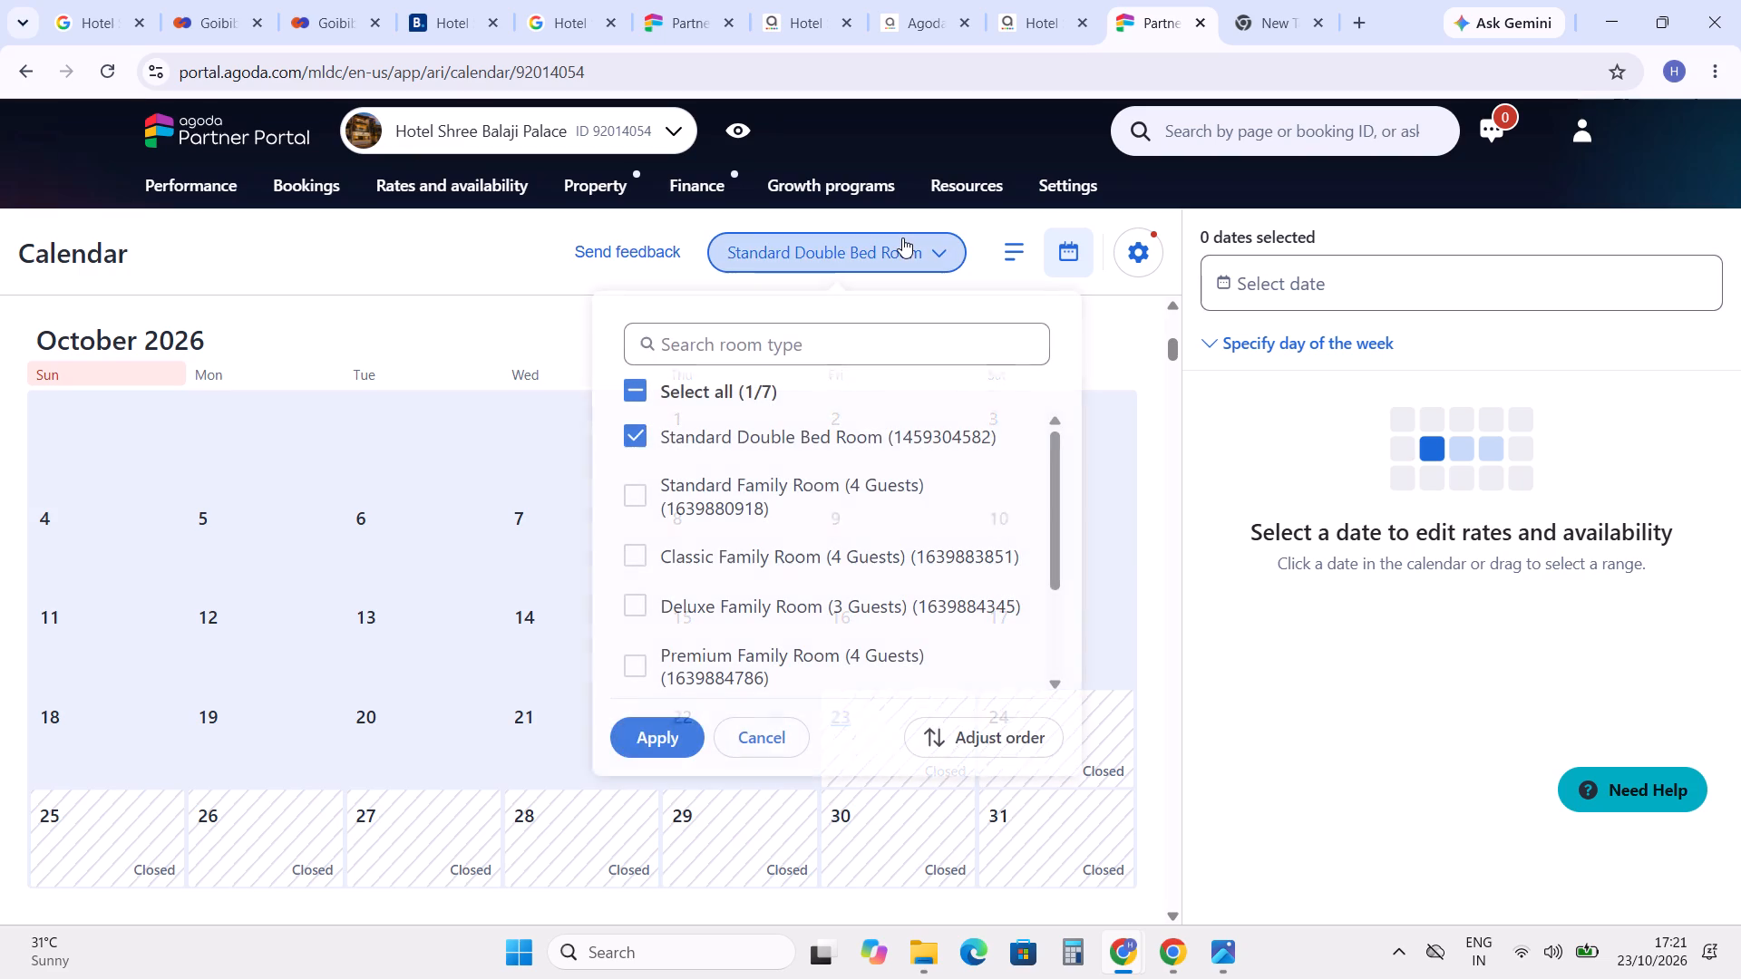
pyautogui.click(643, 488)
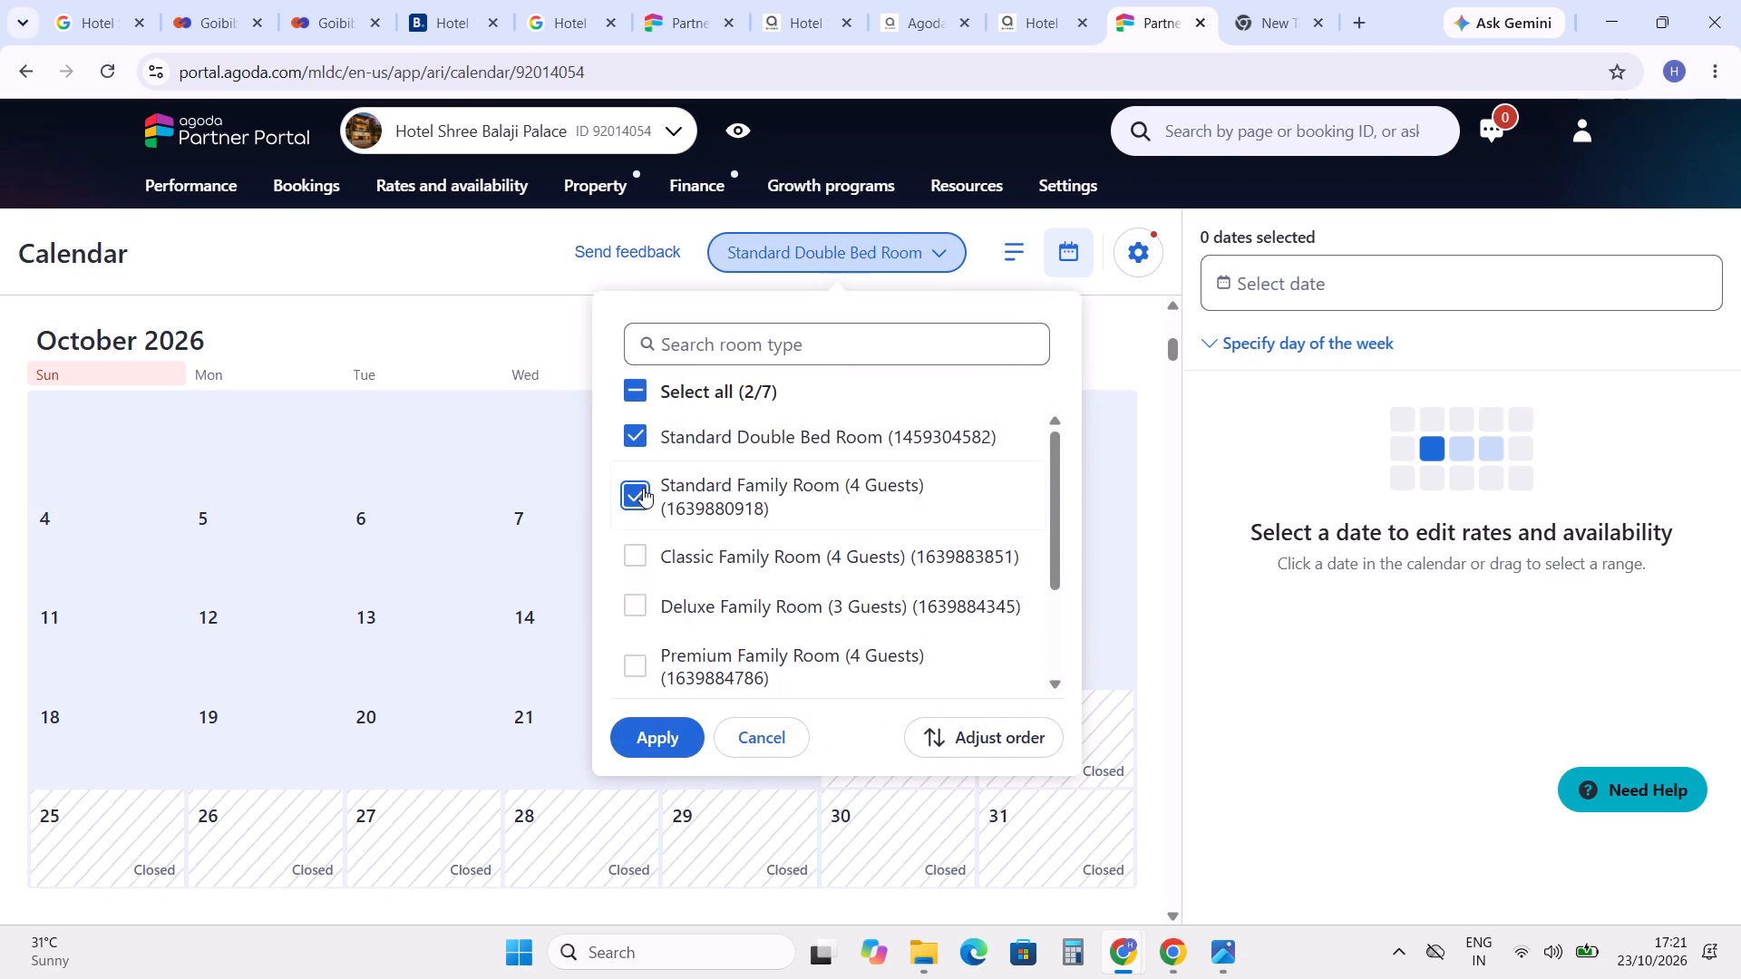
pyautogui.click(638, 431)
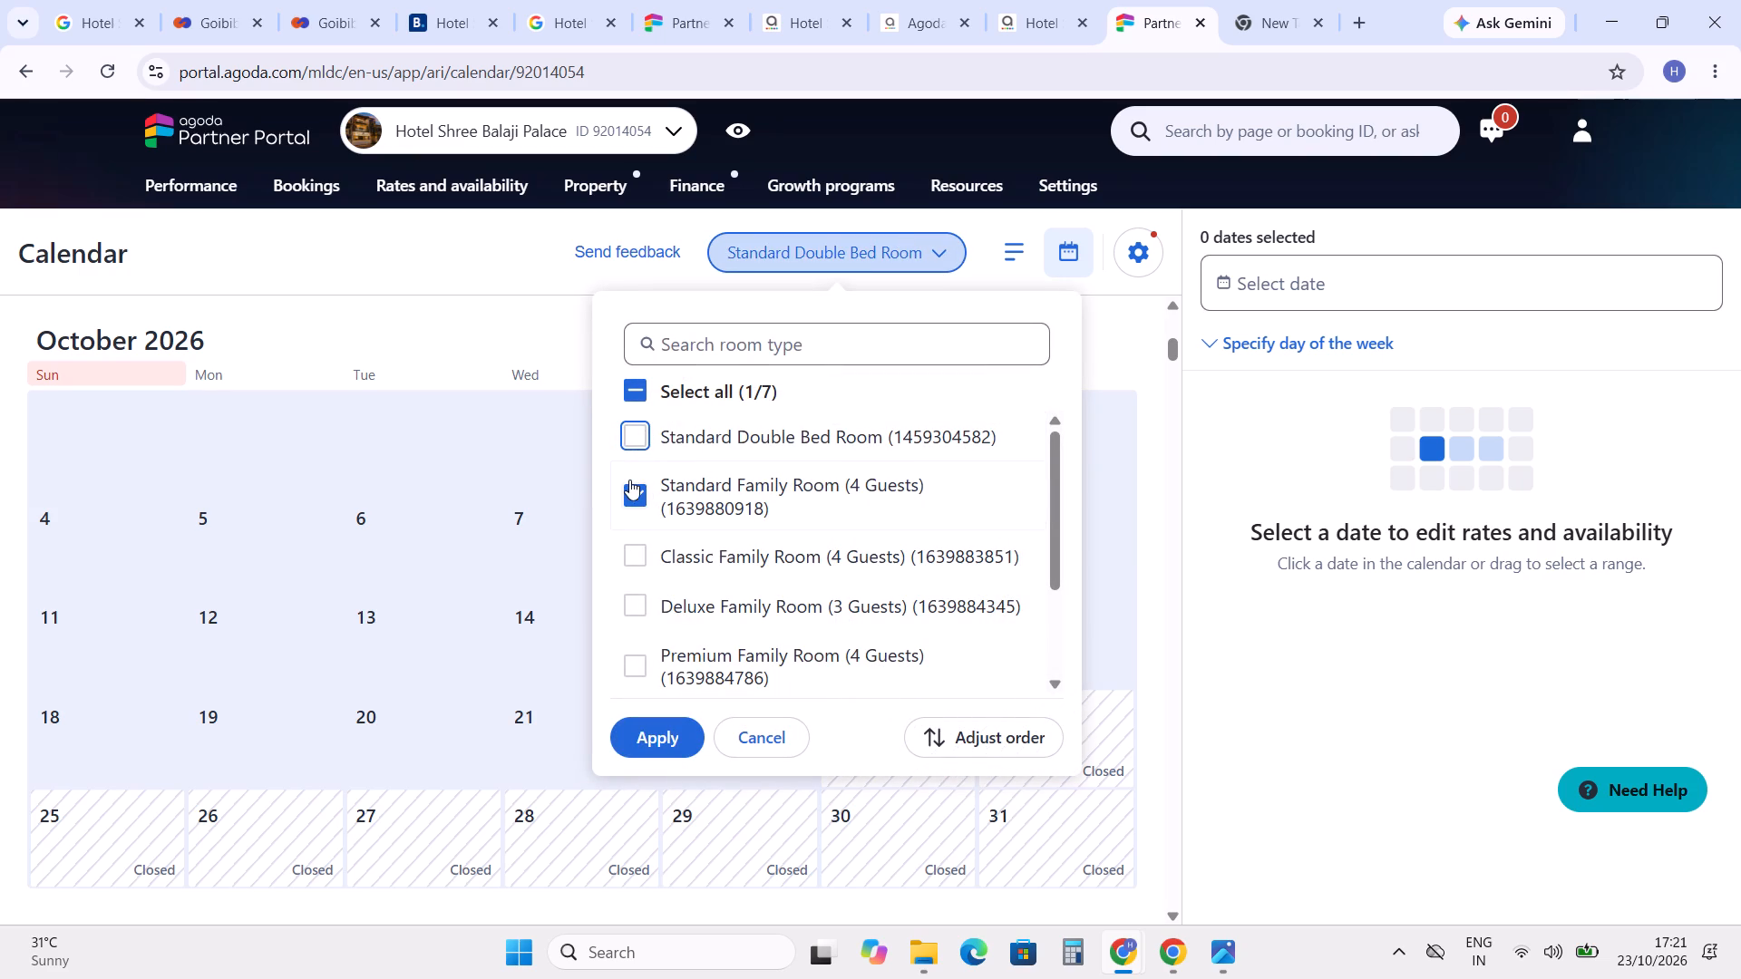
pyautogui.click(634, 494)
pyautogui.scroll(-1, 759, 573)
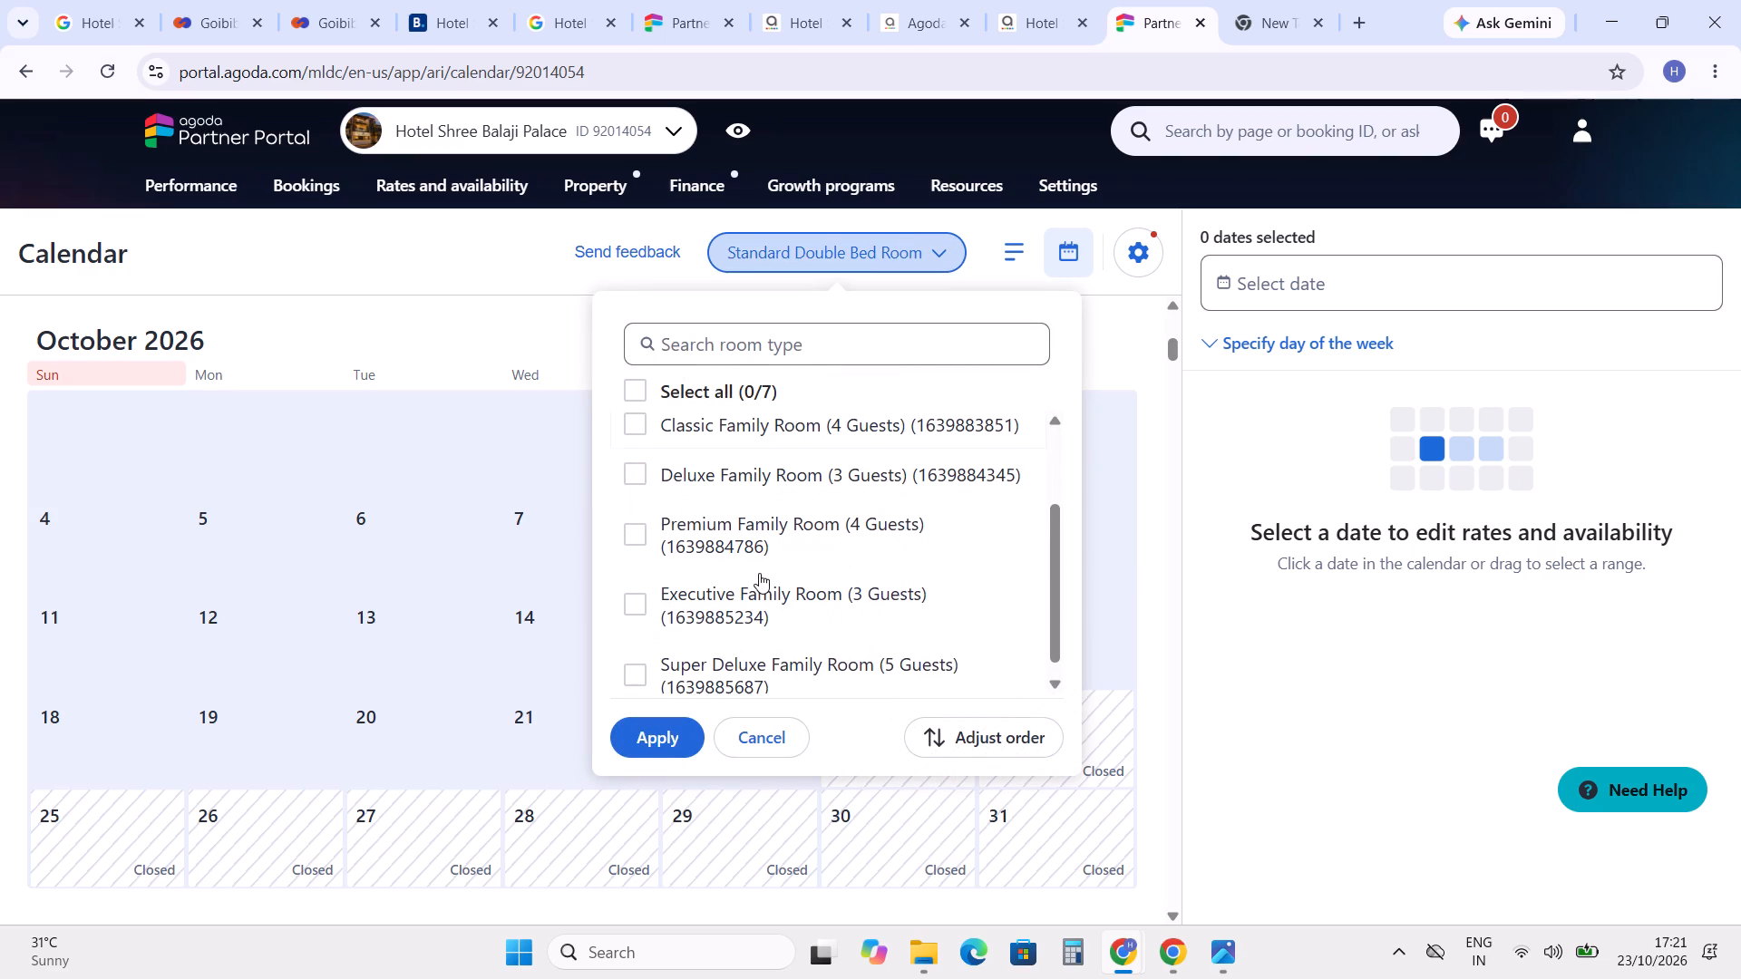
pyautogui.scroll(-2, 759, 573)
pyautogui.click(643, 652)
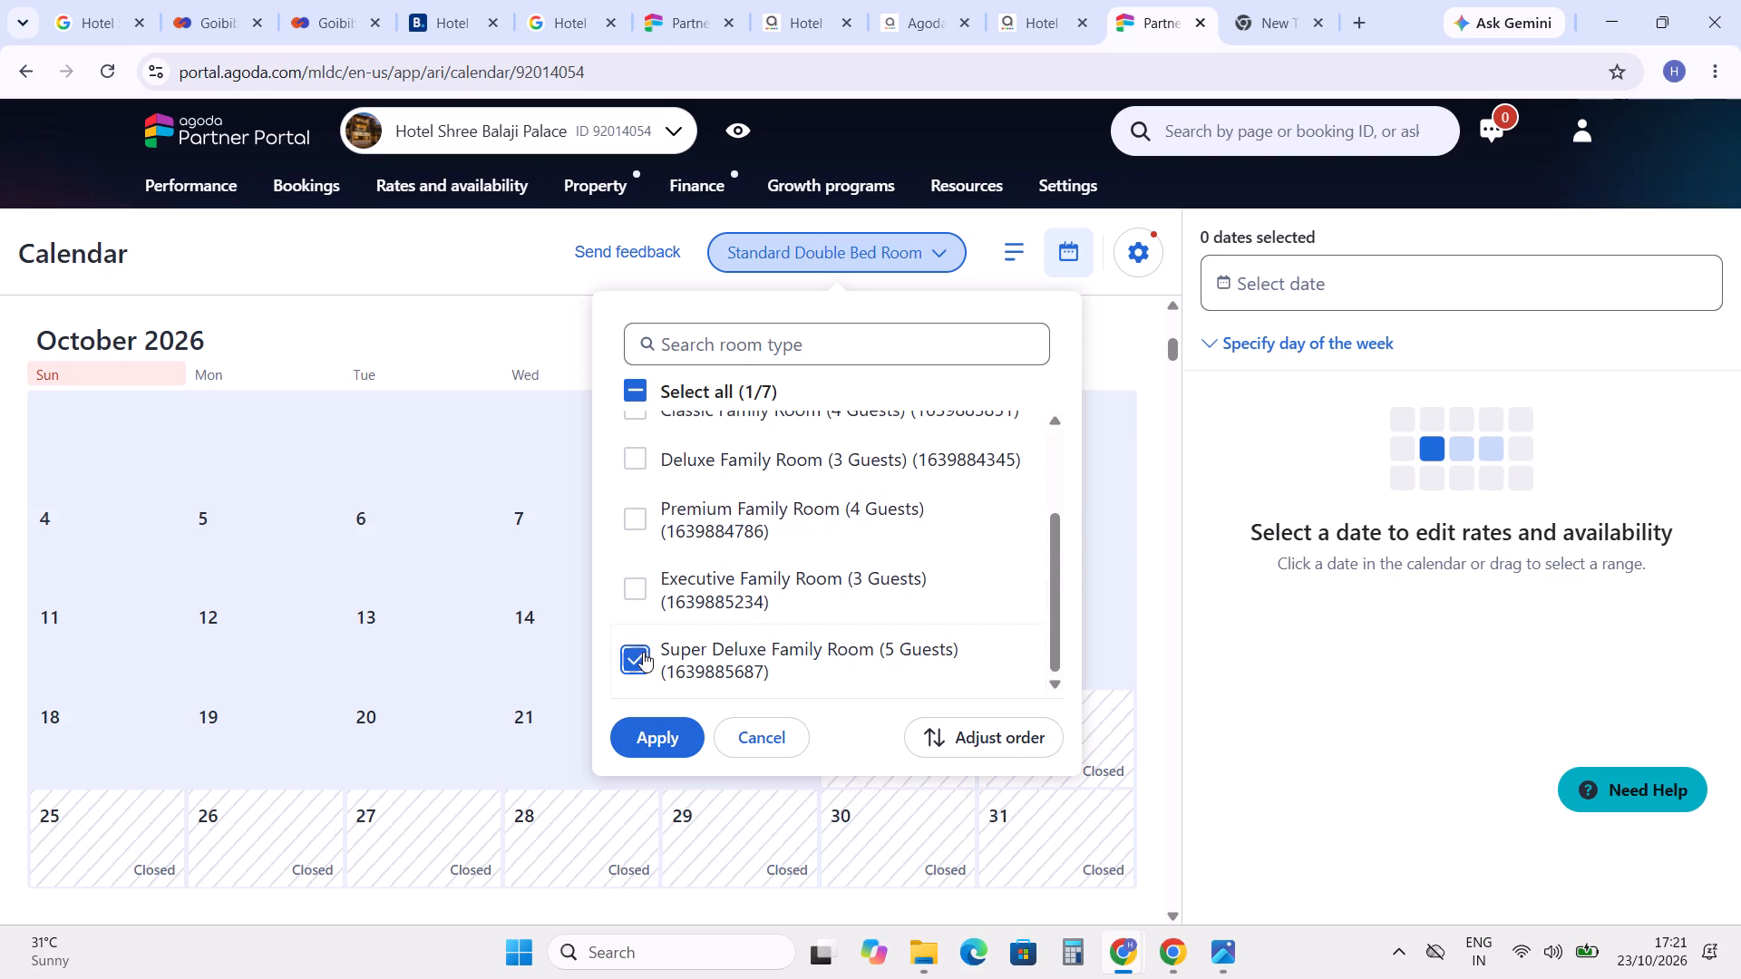
pyautogui.click(680, 743)
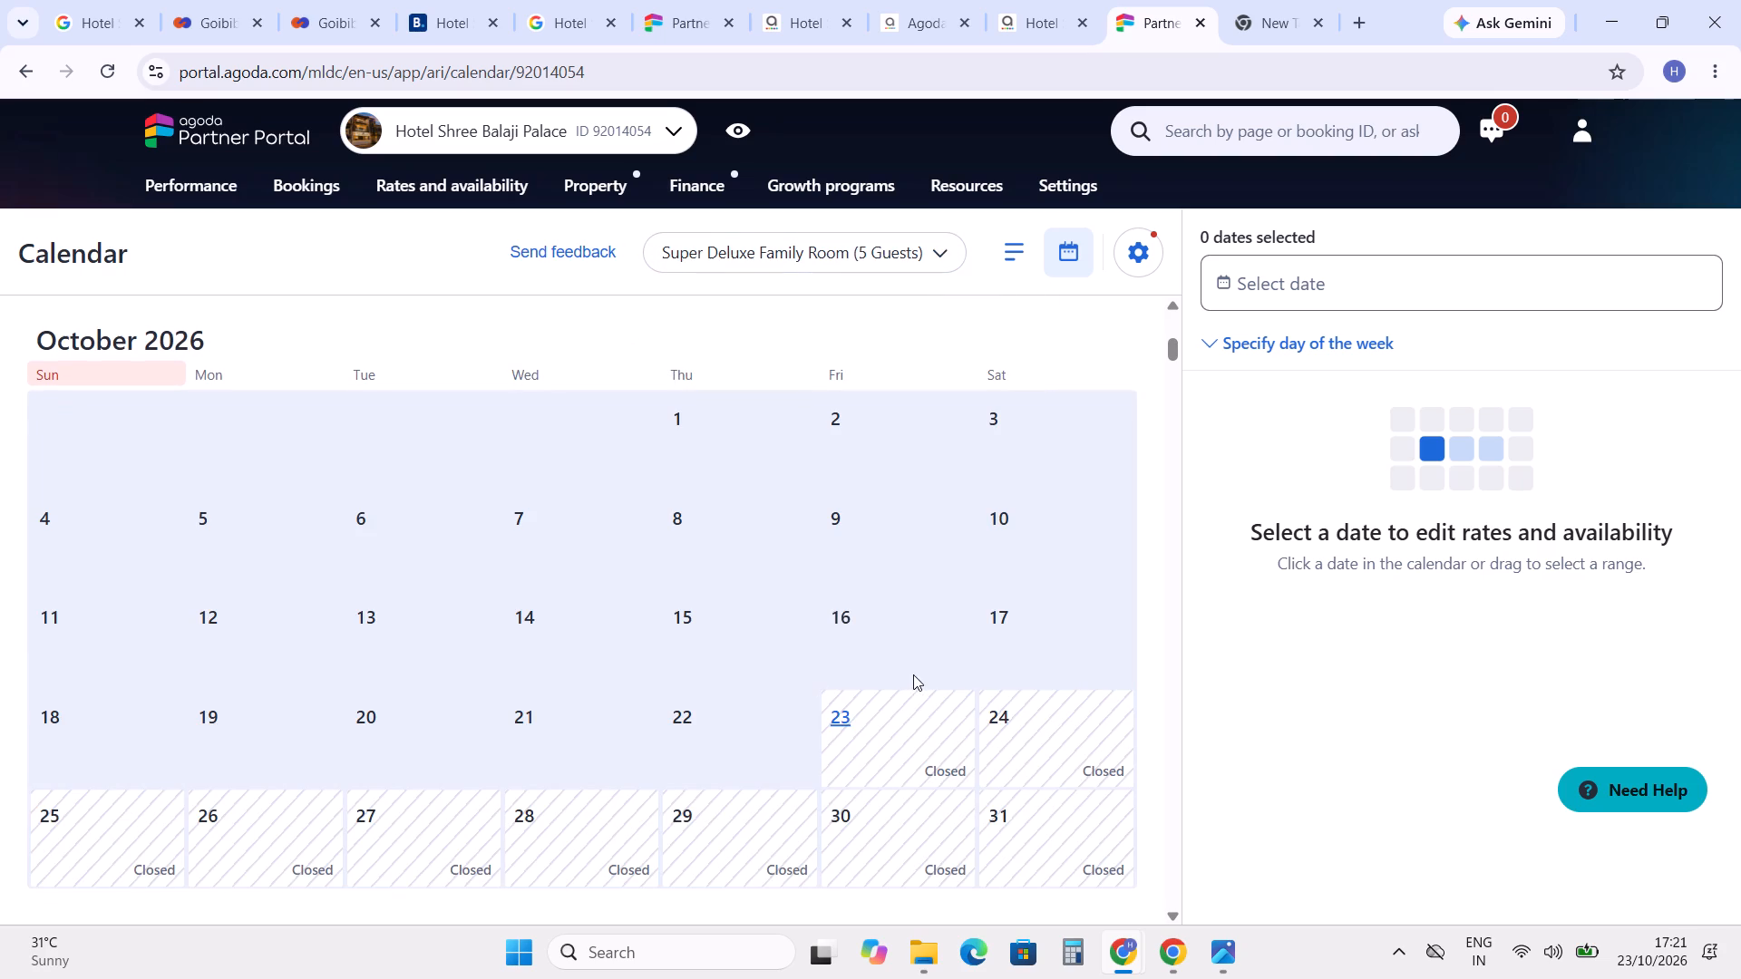
# Set the Super Deluxe Family Room's remaining availability for 23 October 2026 to 1 and save.
pyautogui.scroll(-1, 913, 674)
pyautogui.click(906, 549)
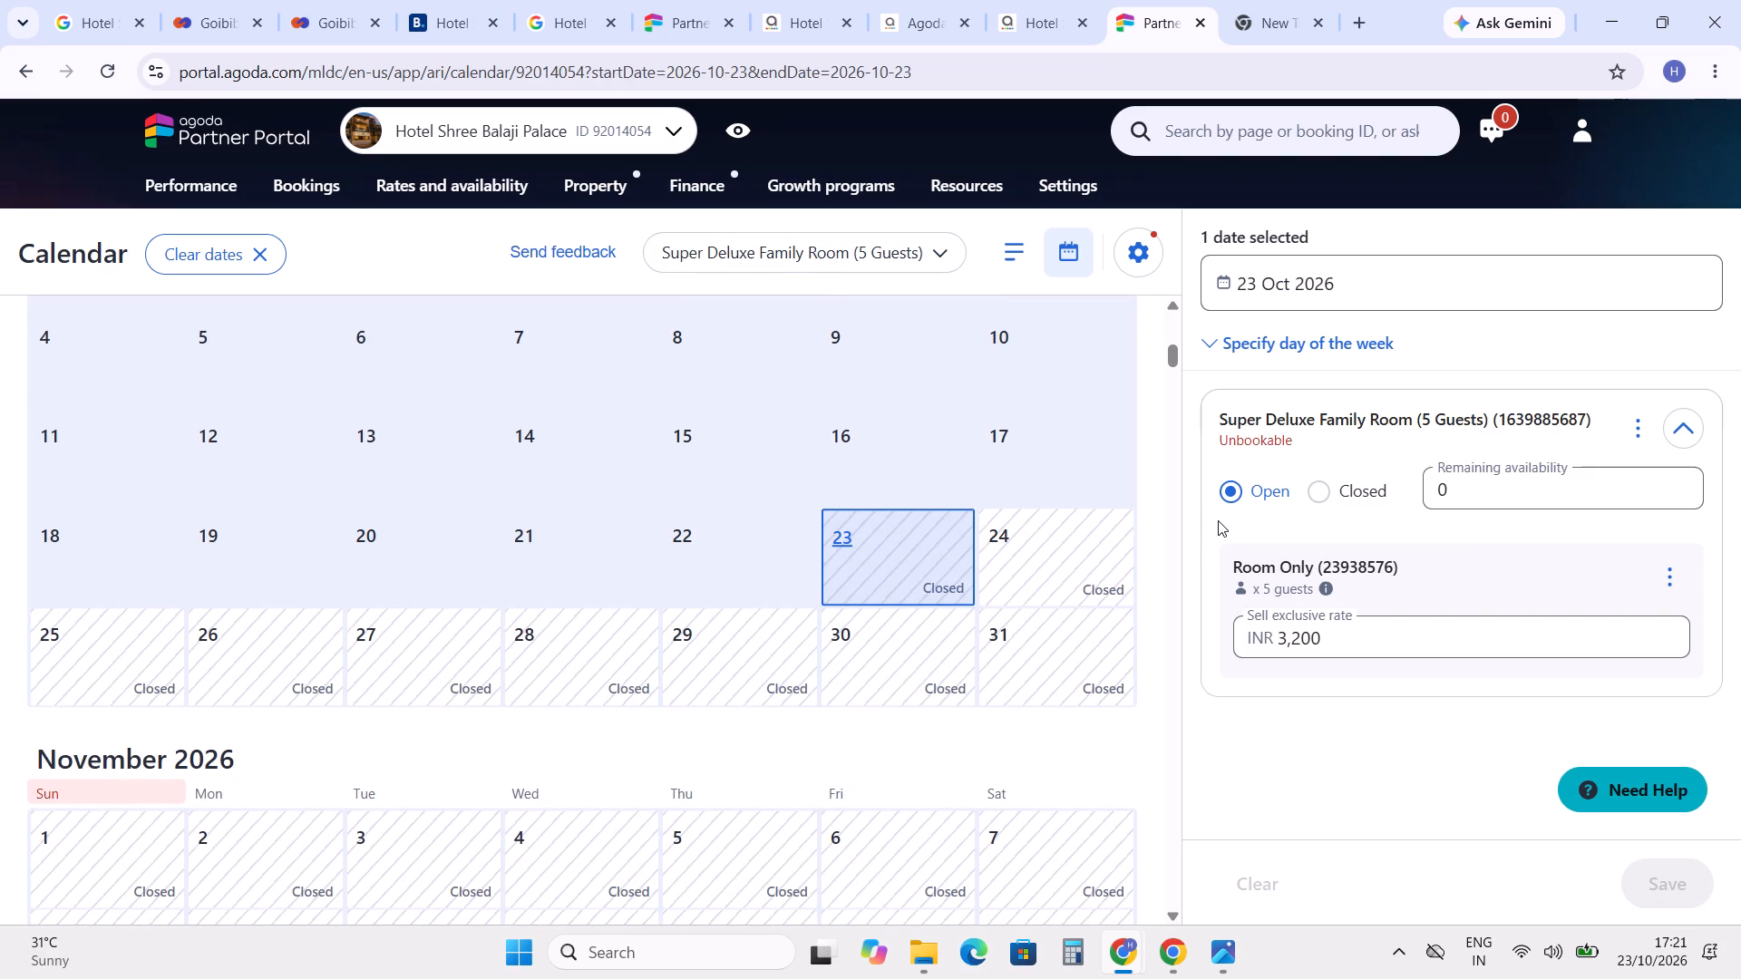
pyautogui.moveTo(1474, 489); pyautogui.dragTo(1434, 490)
pyautogui.press('1')
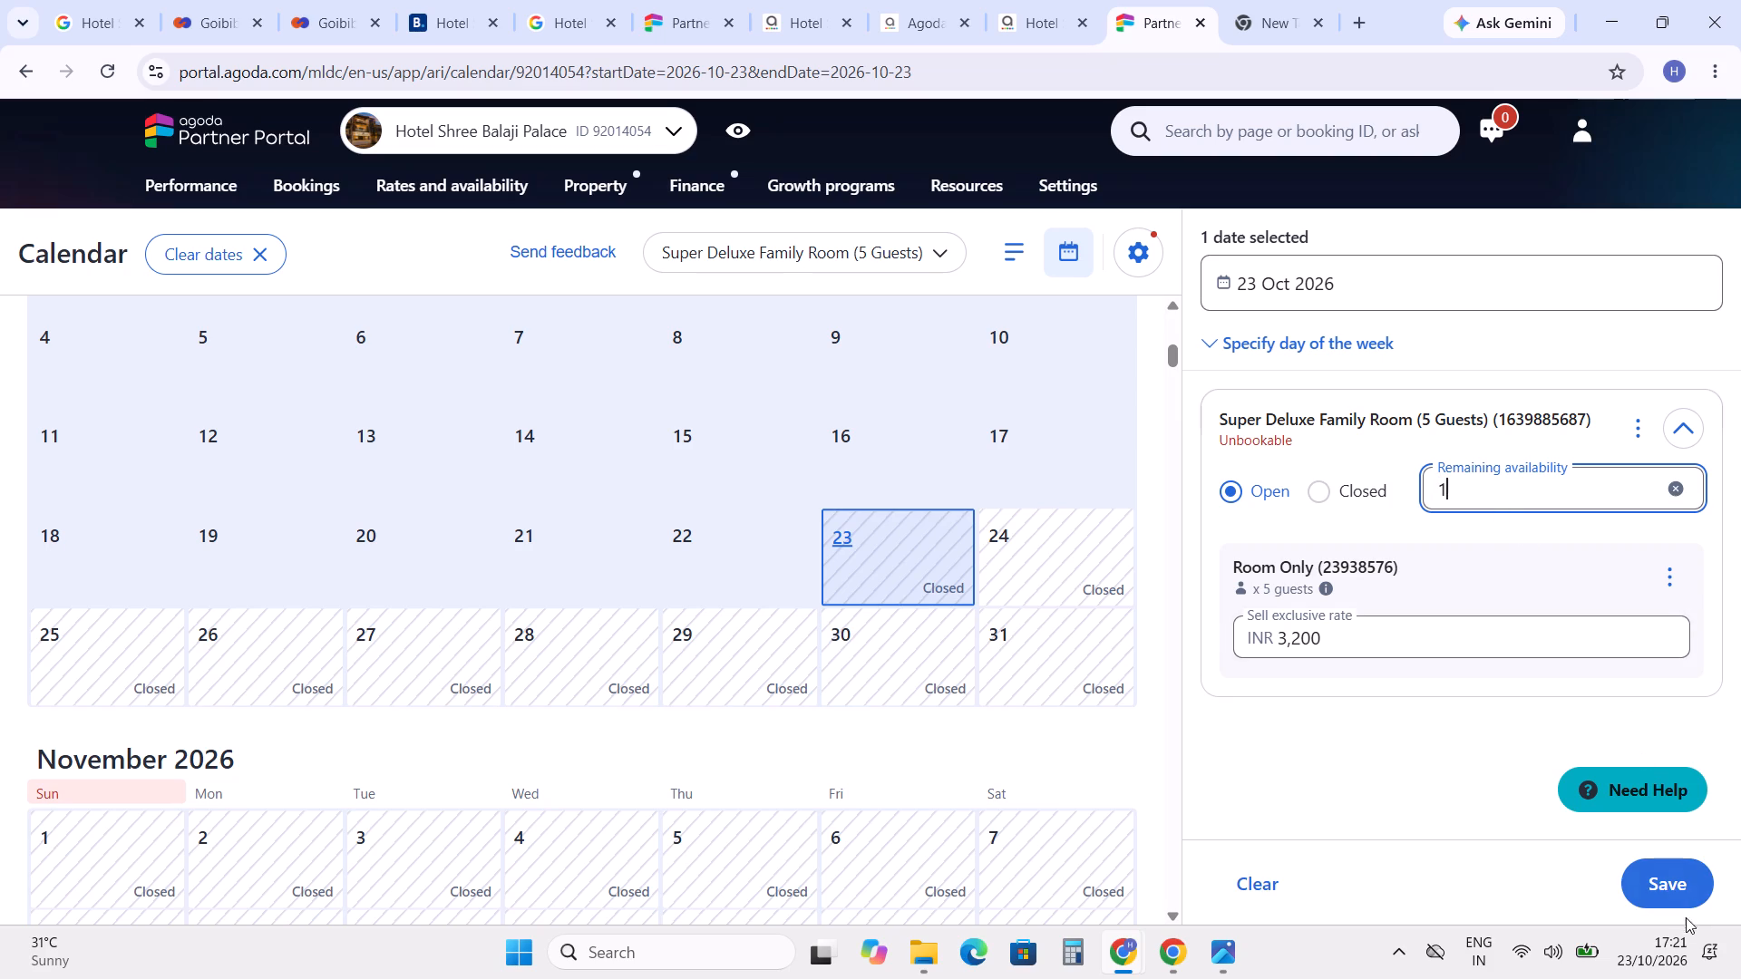
pyautogui.click(1681, 887)
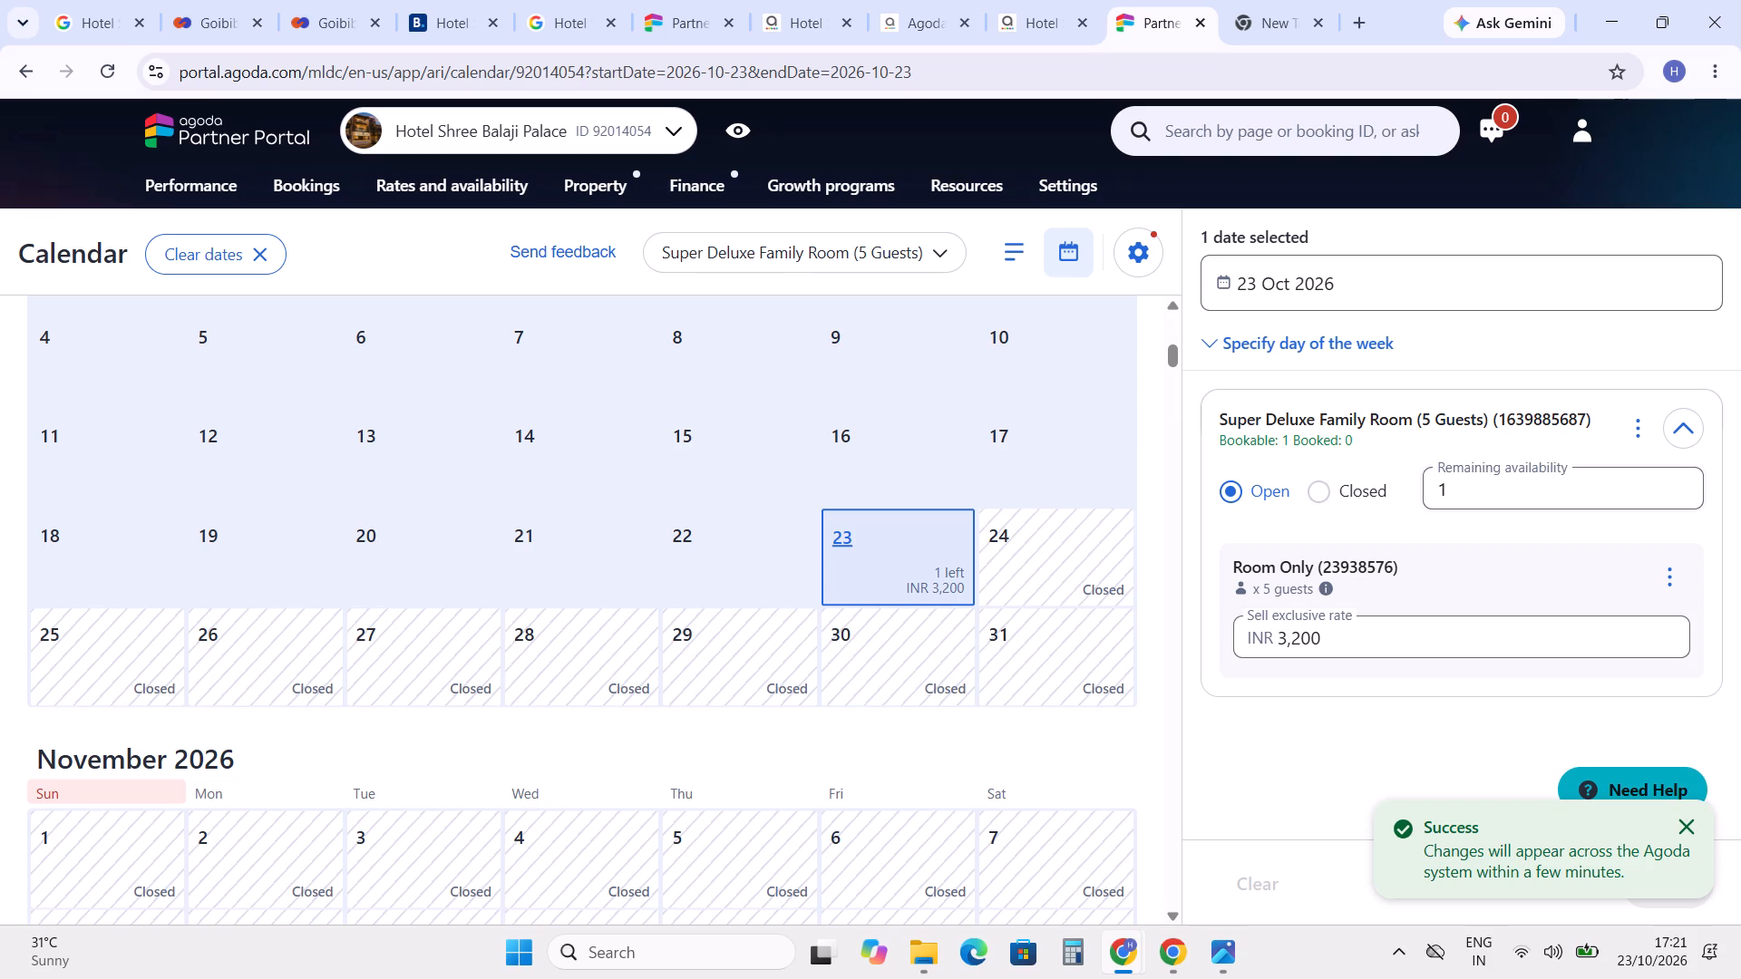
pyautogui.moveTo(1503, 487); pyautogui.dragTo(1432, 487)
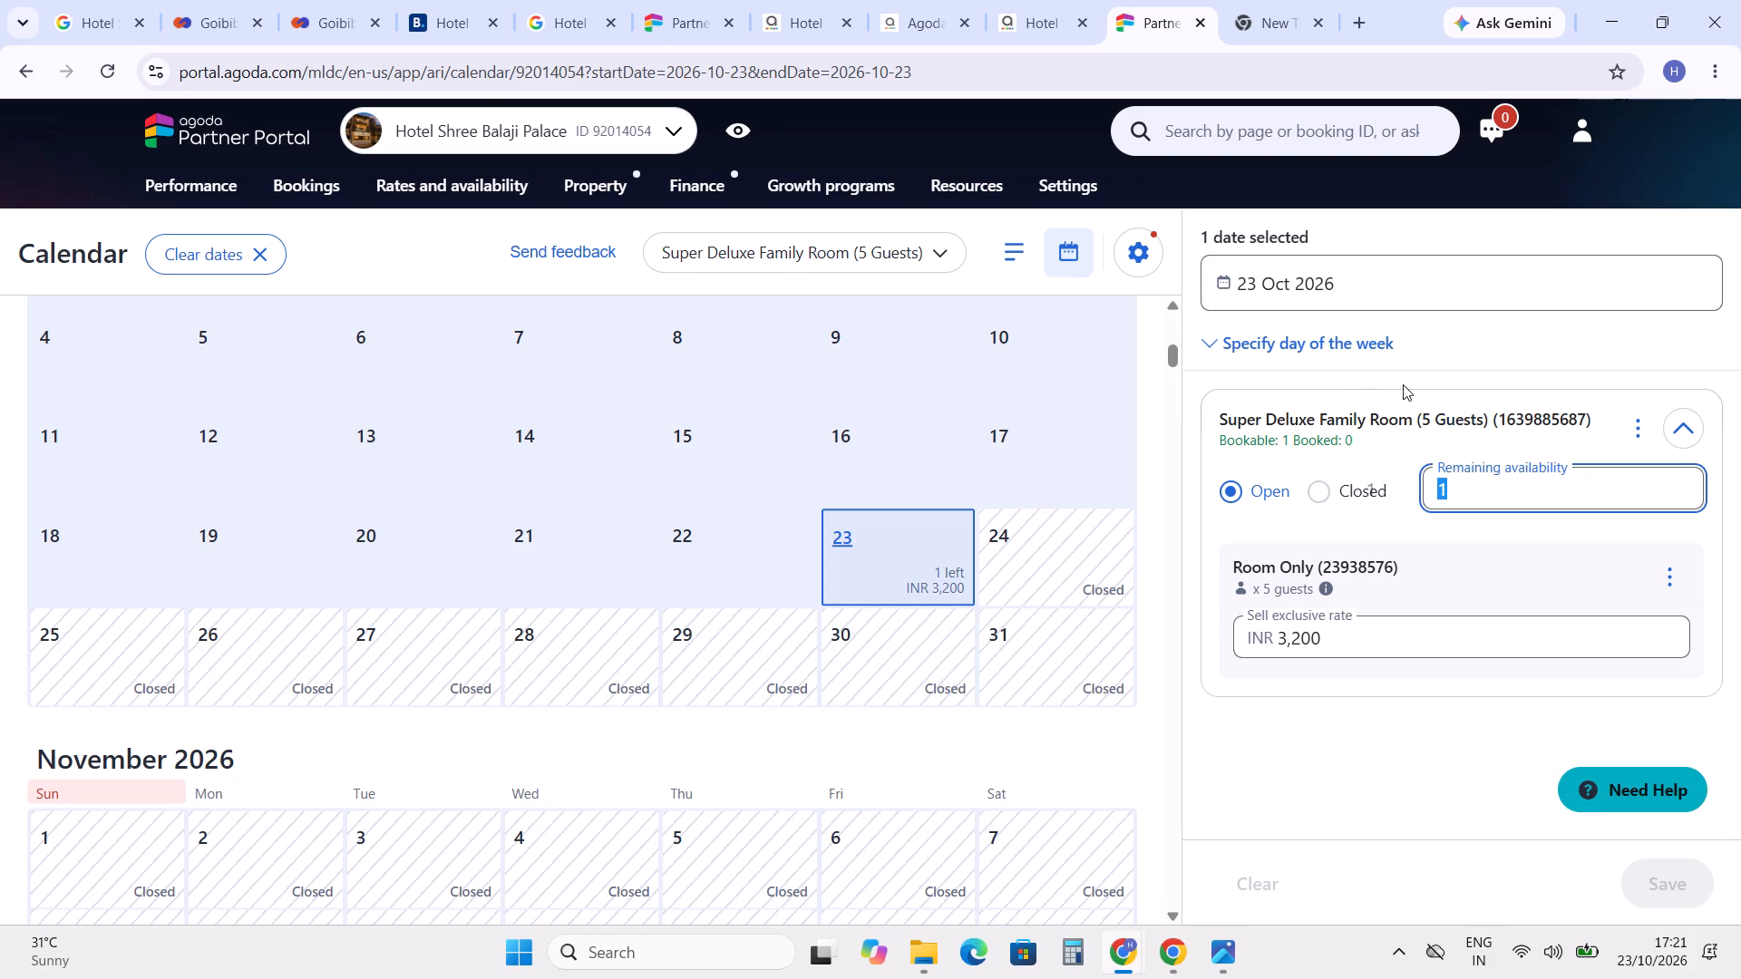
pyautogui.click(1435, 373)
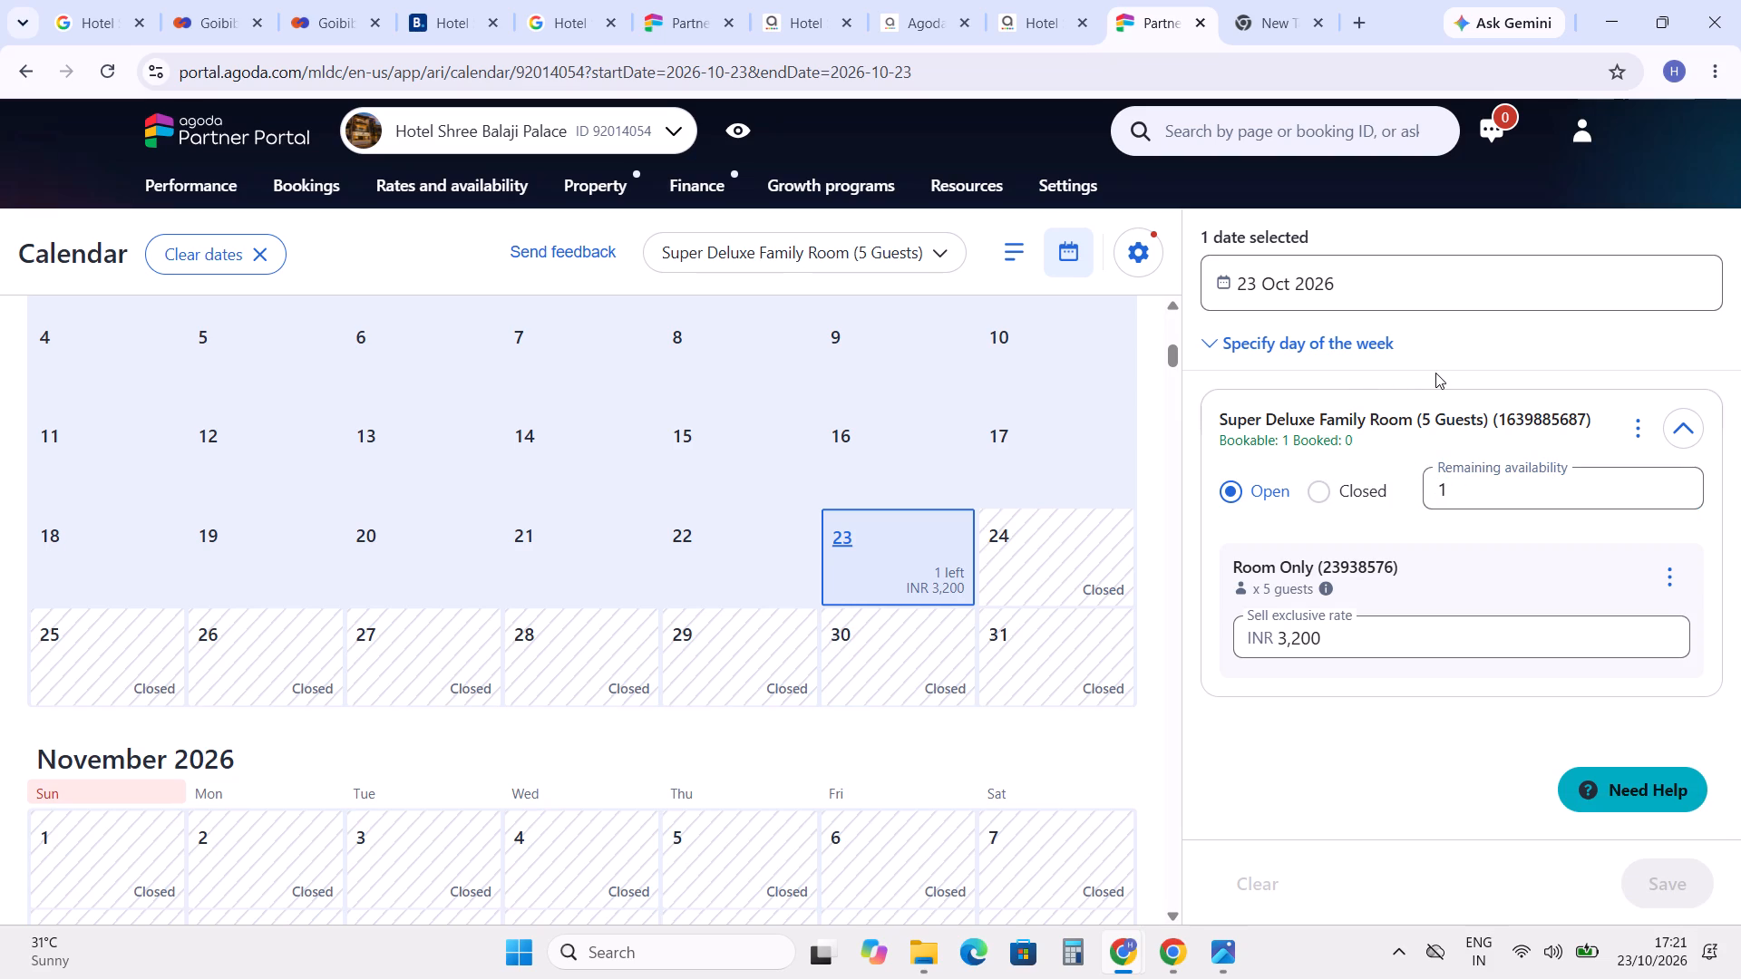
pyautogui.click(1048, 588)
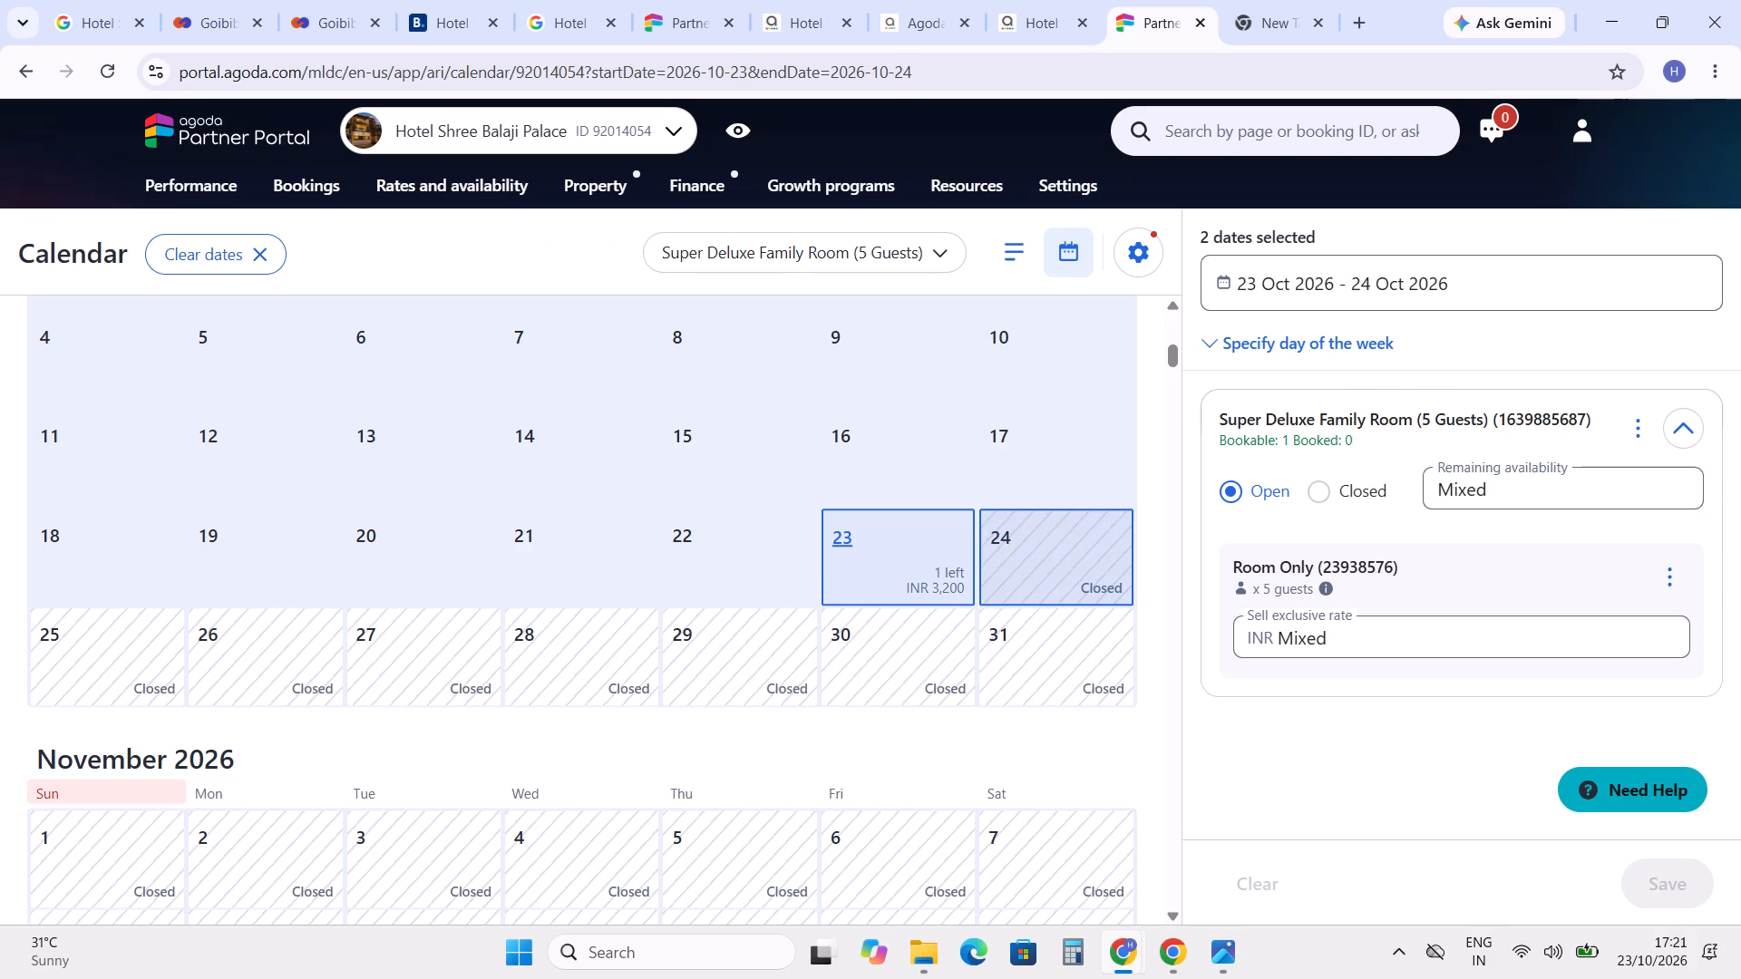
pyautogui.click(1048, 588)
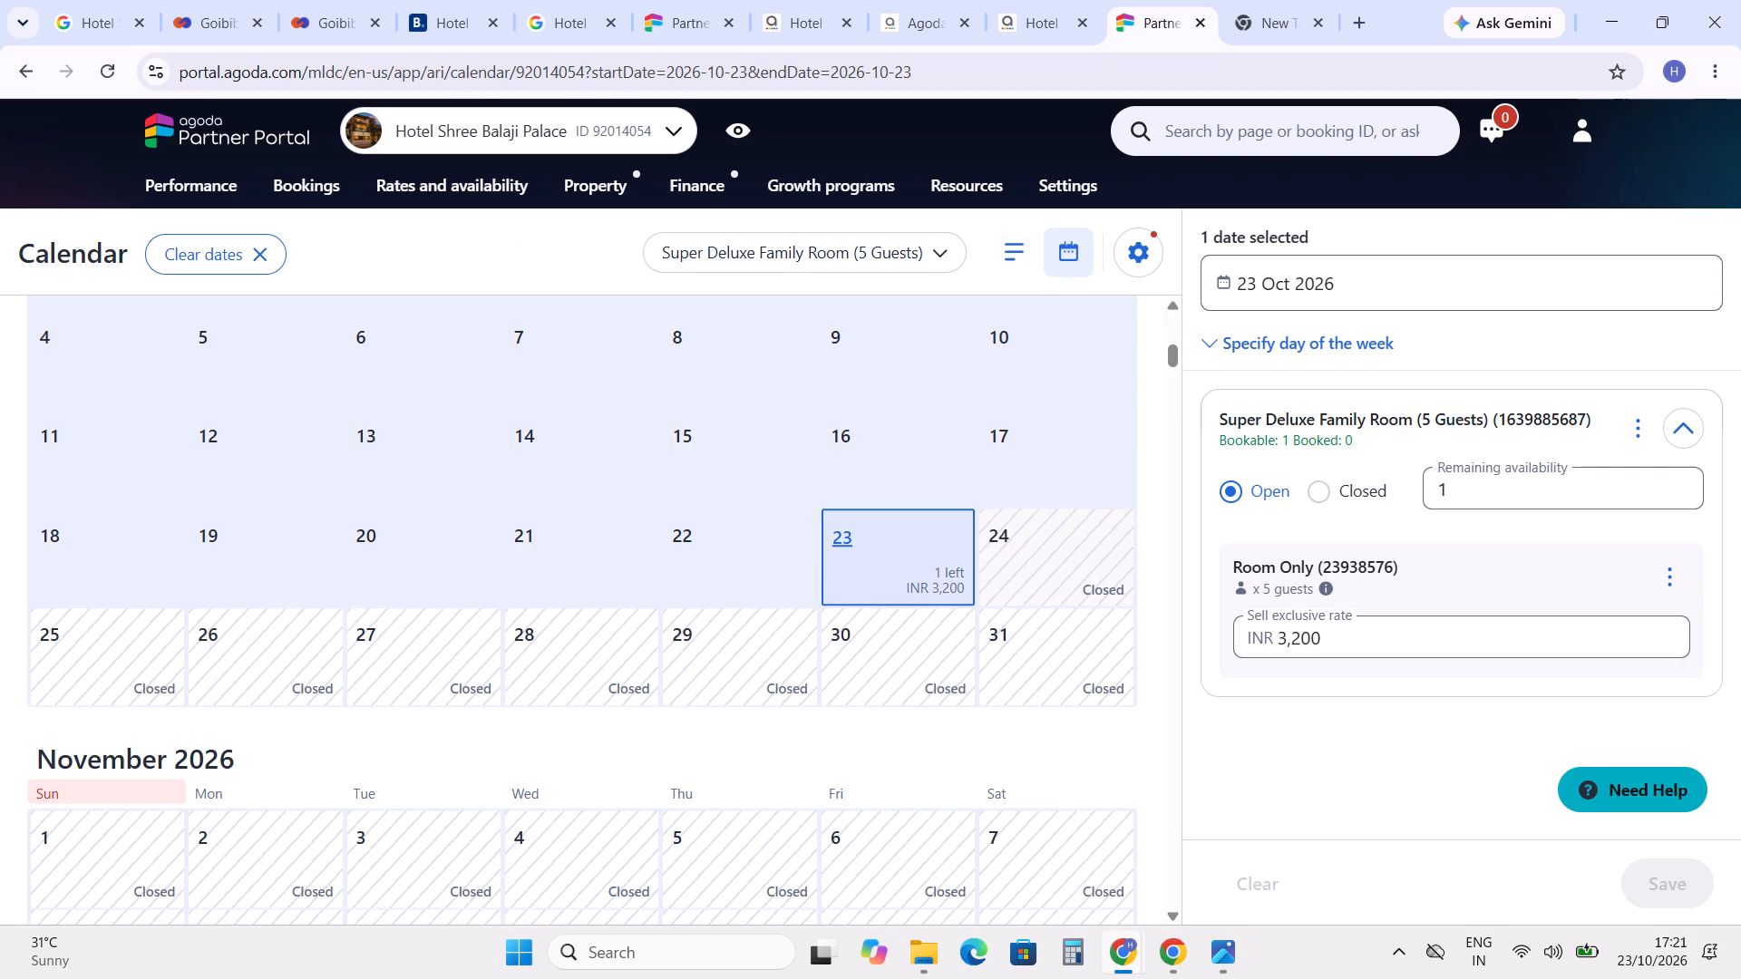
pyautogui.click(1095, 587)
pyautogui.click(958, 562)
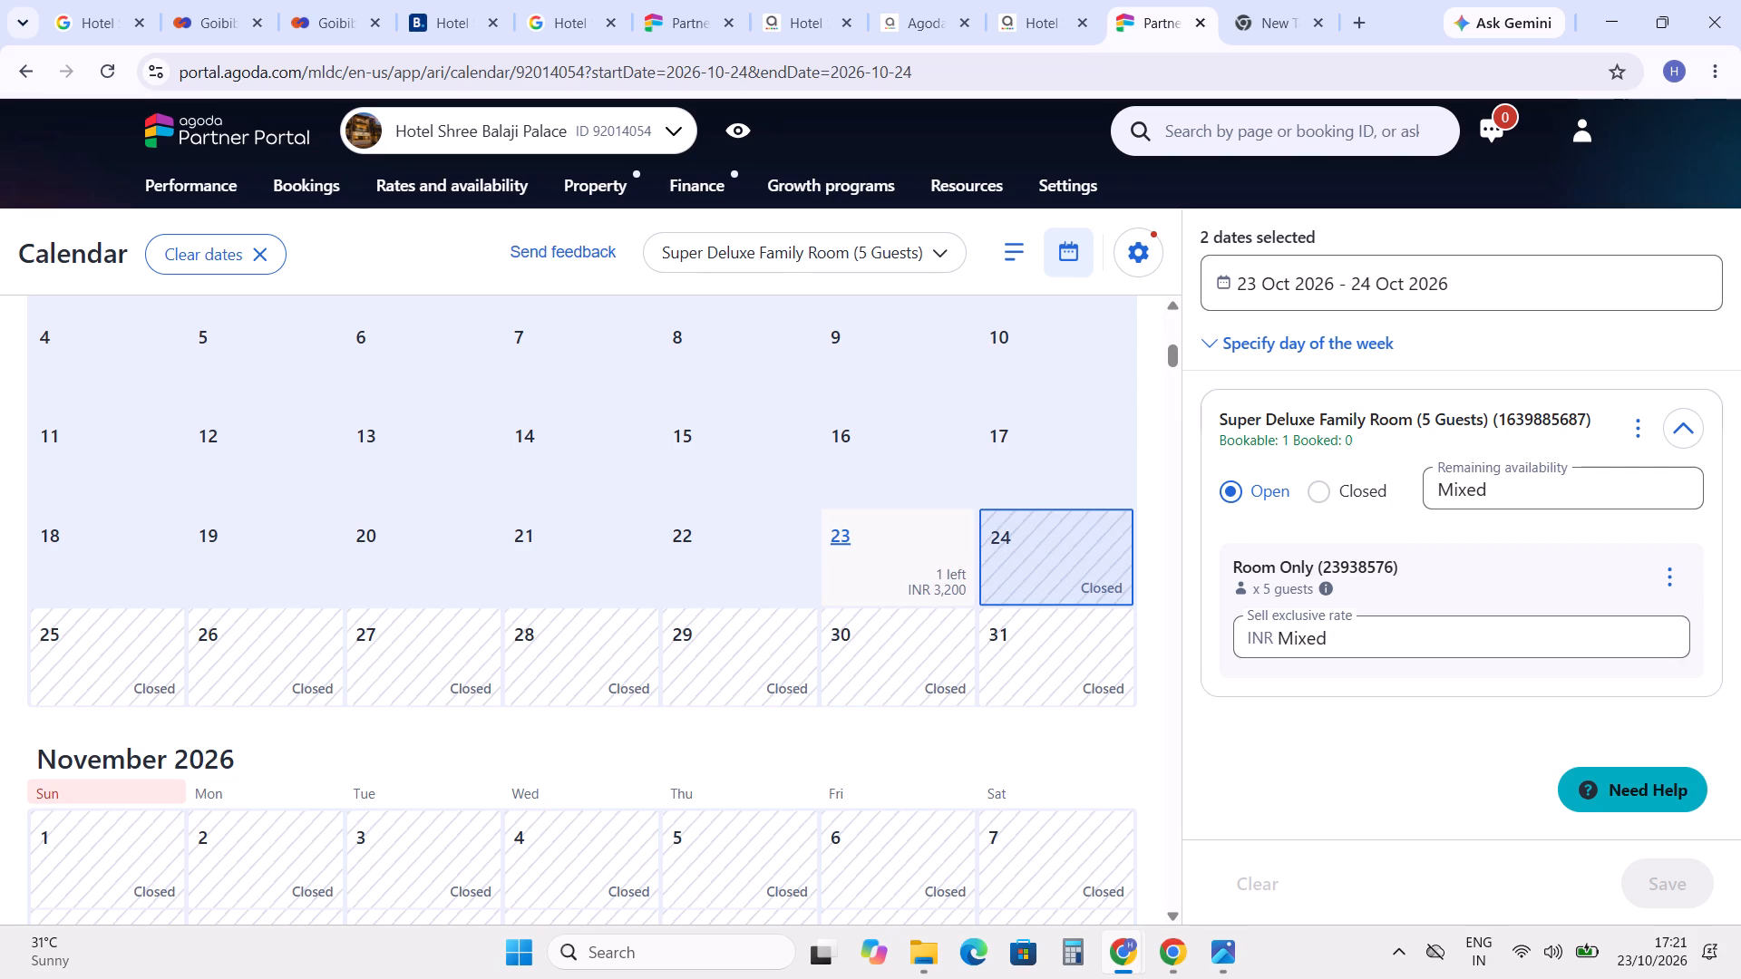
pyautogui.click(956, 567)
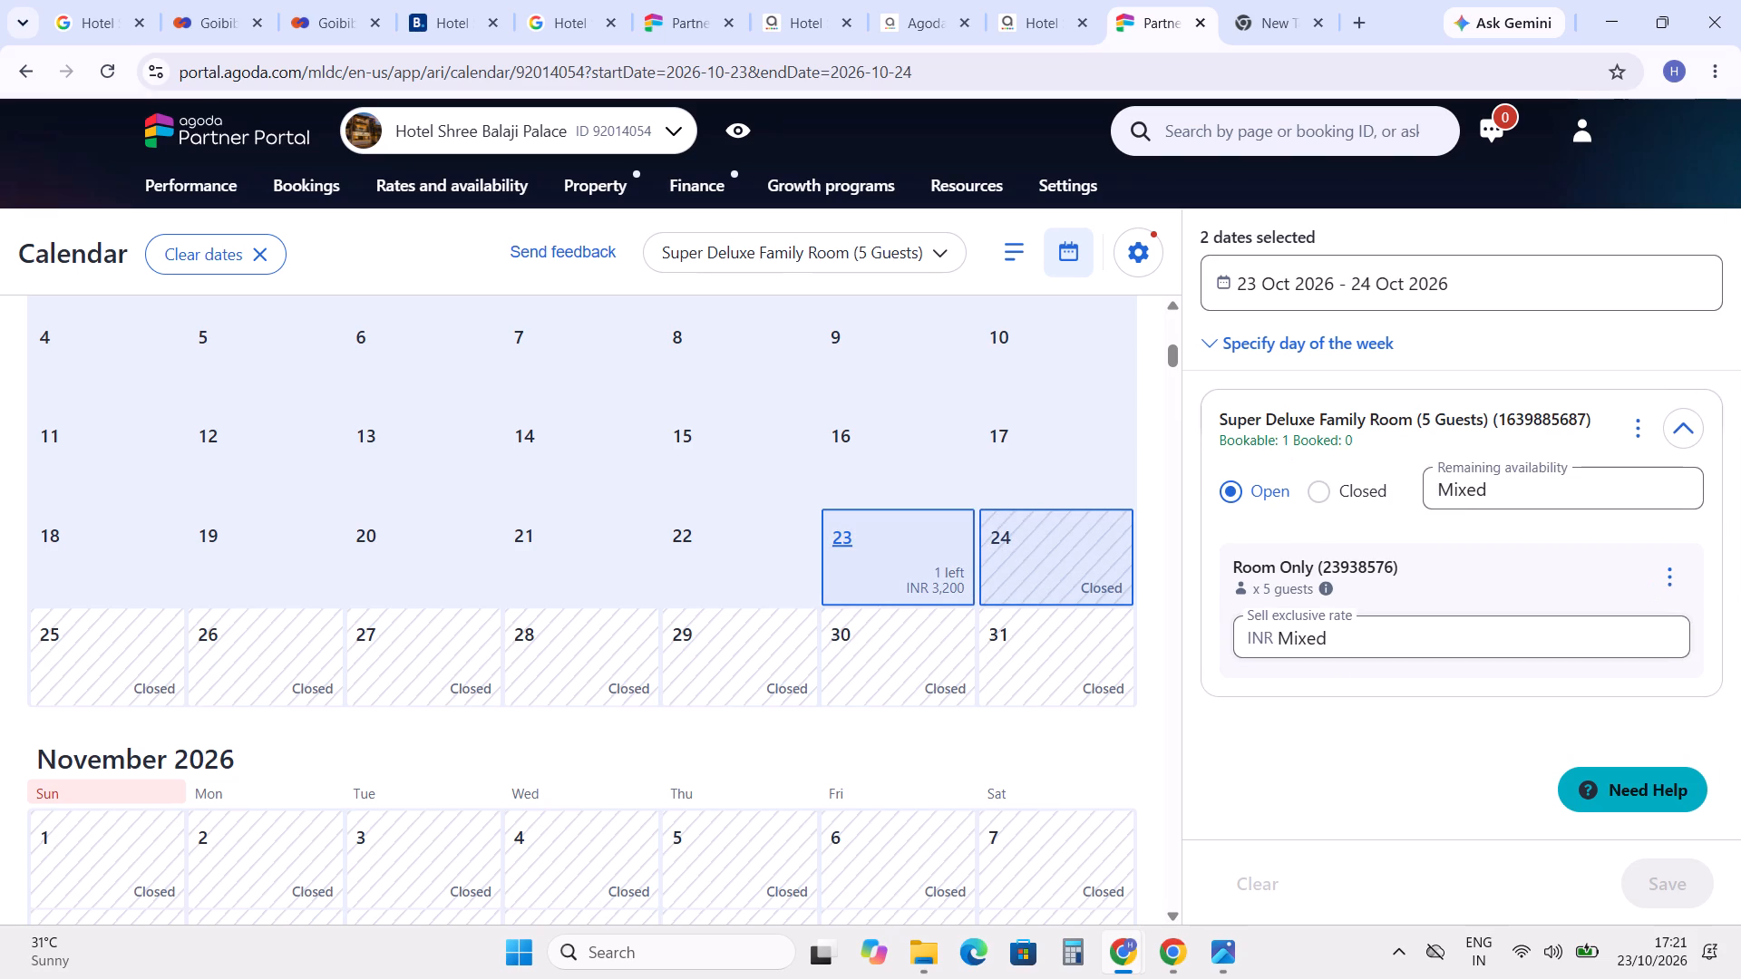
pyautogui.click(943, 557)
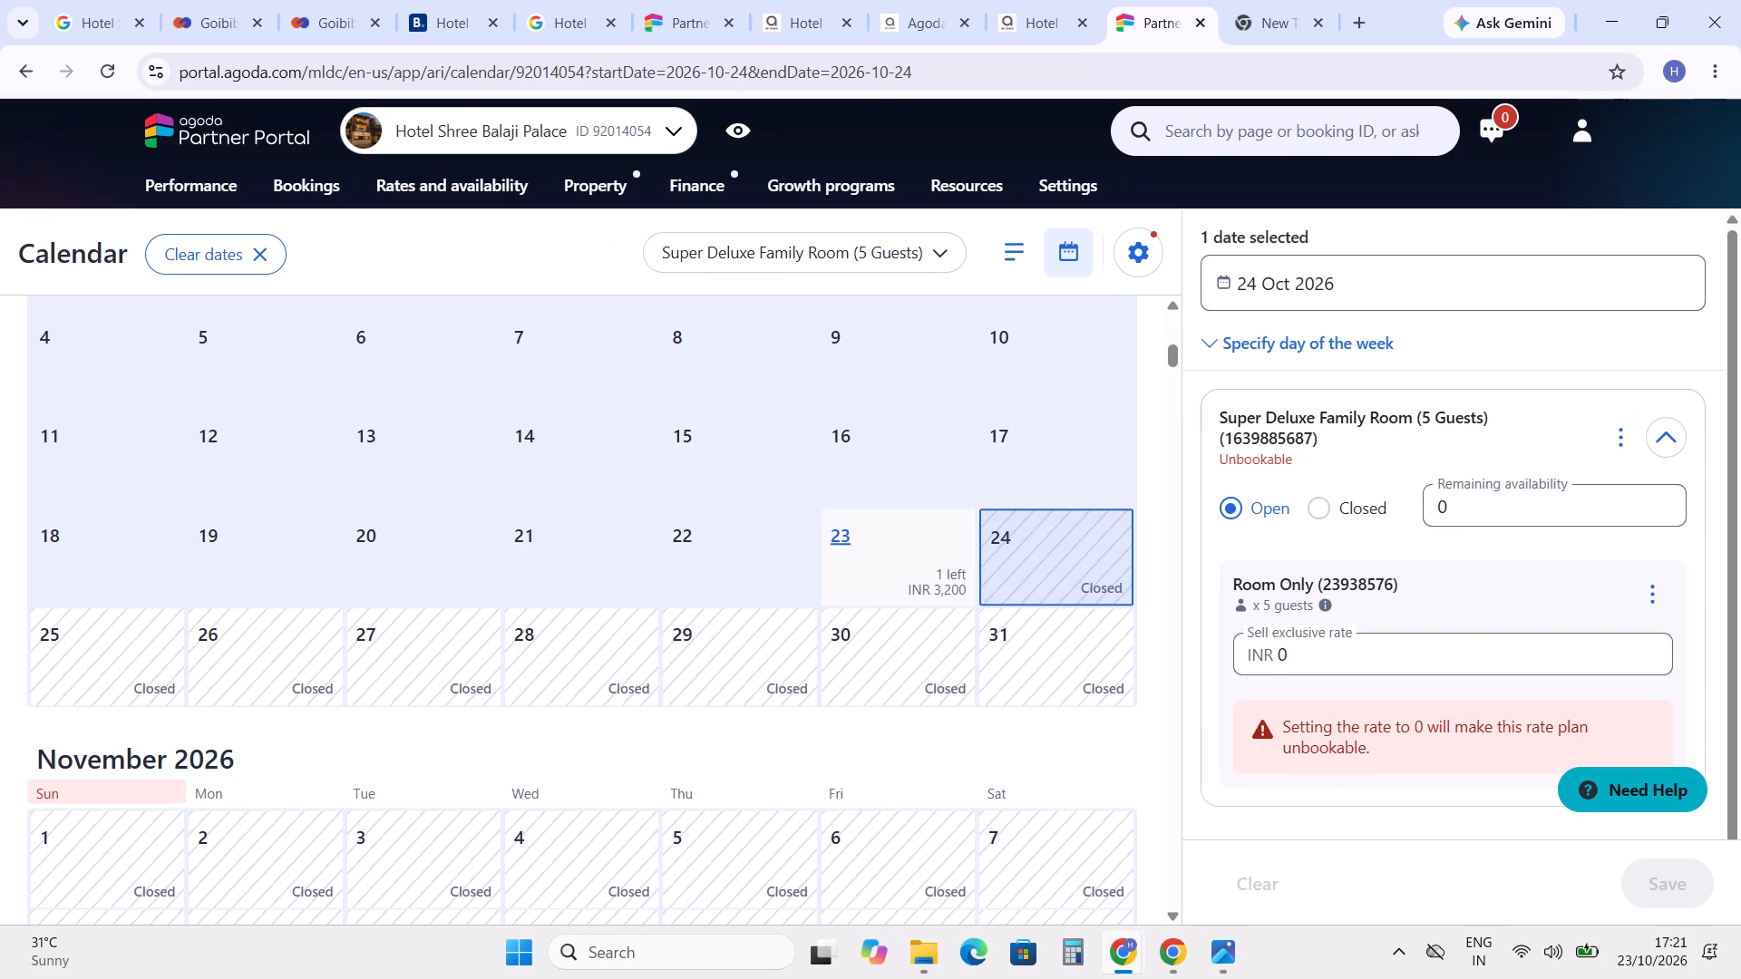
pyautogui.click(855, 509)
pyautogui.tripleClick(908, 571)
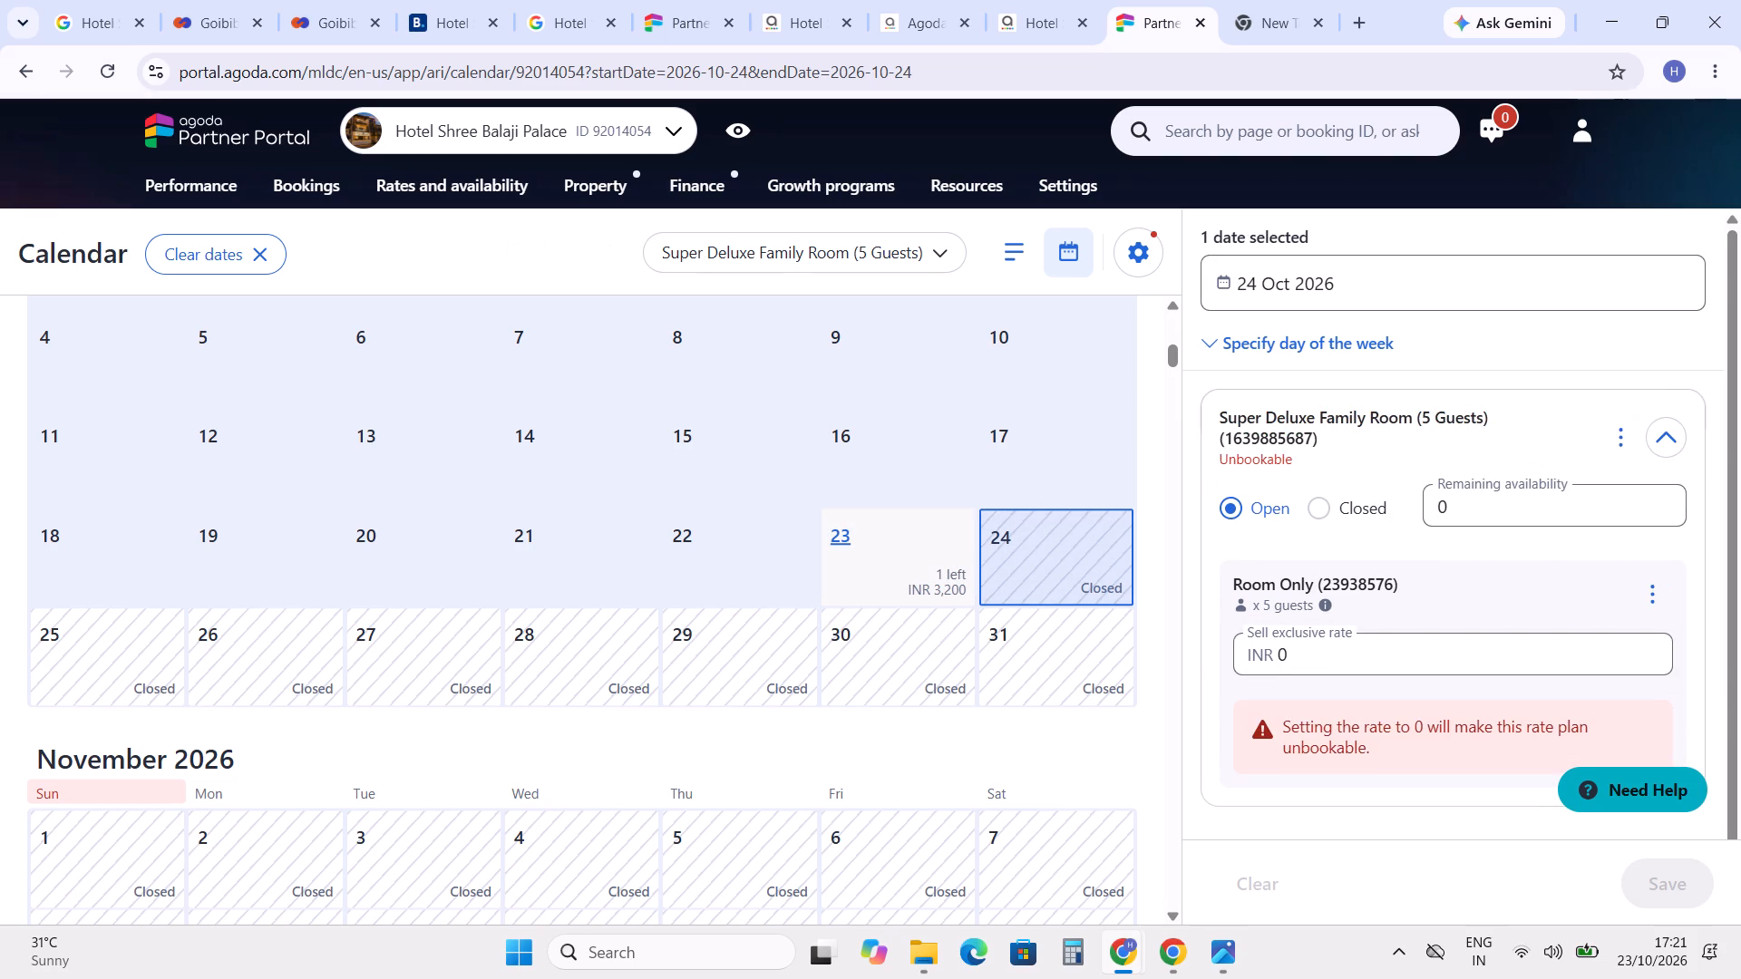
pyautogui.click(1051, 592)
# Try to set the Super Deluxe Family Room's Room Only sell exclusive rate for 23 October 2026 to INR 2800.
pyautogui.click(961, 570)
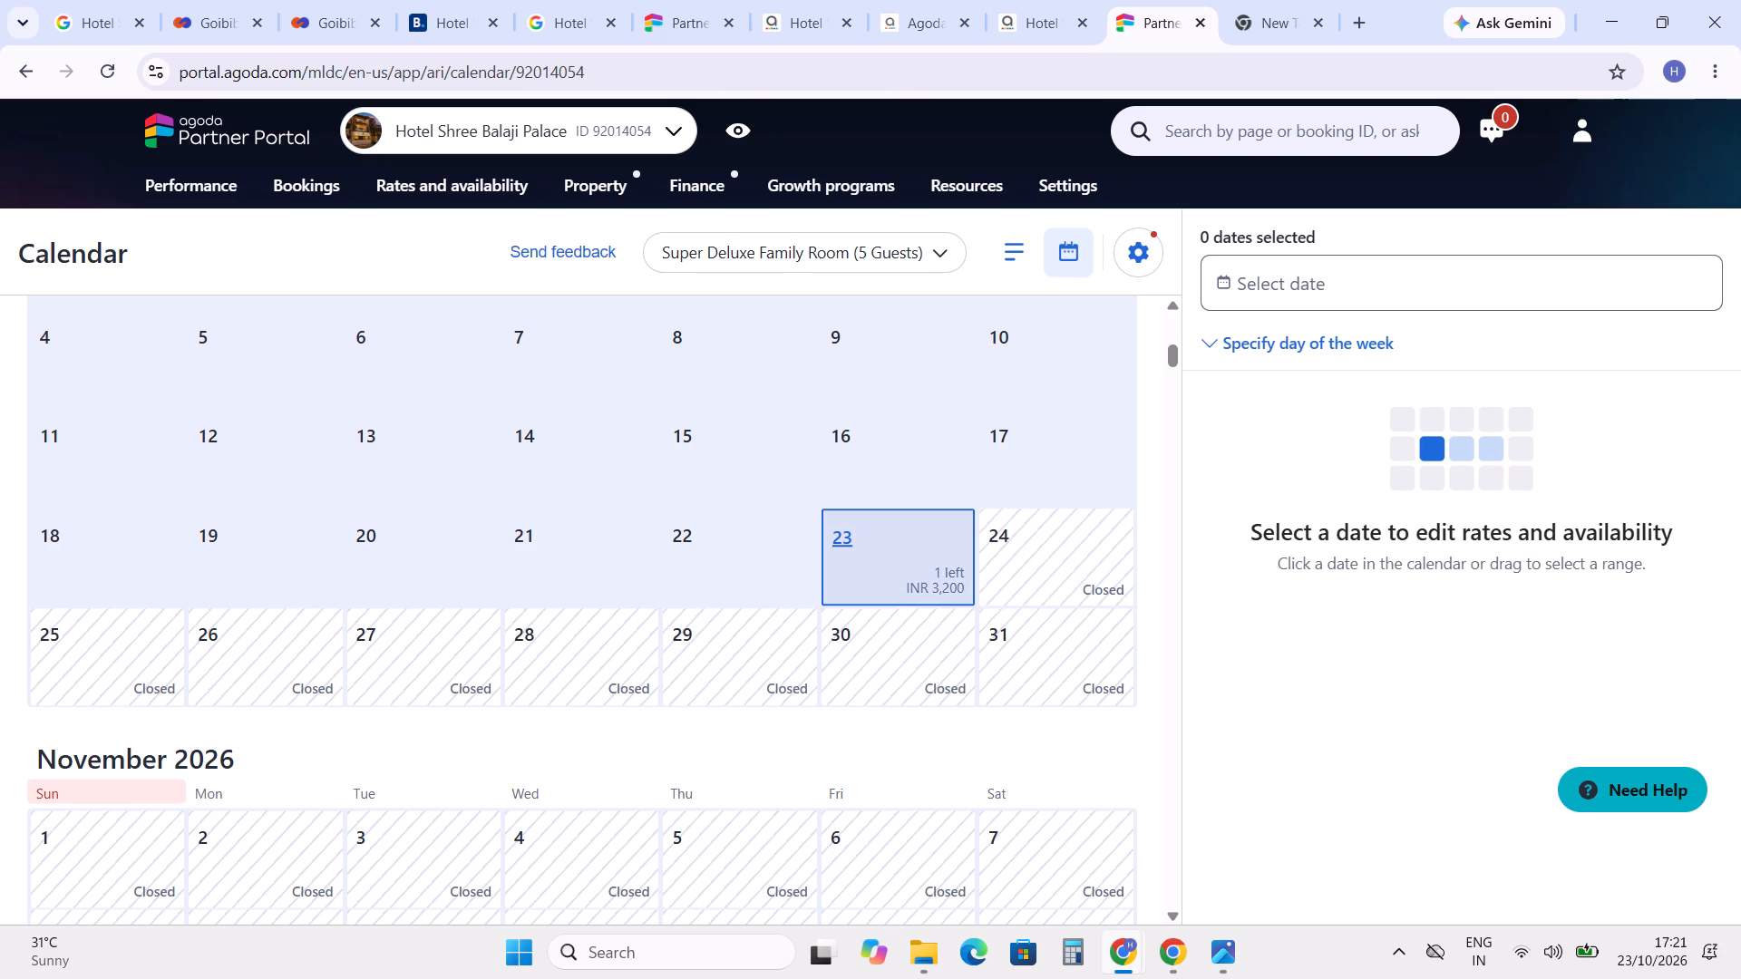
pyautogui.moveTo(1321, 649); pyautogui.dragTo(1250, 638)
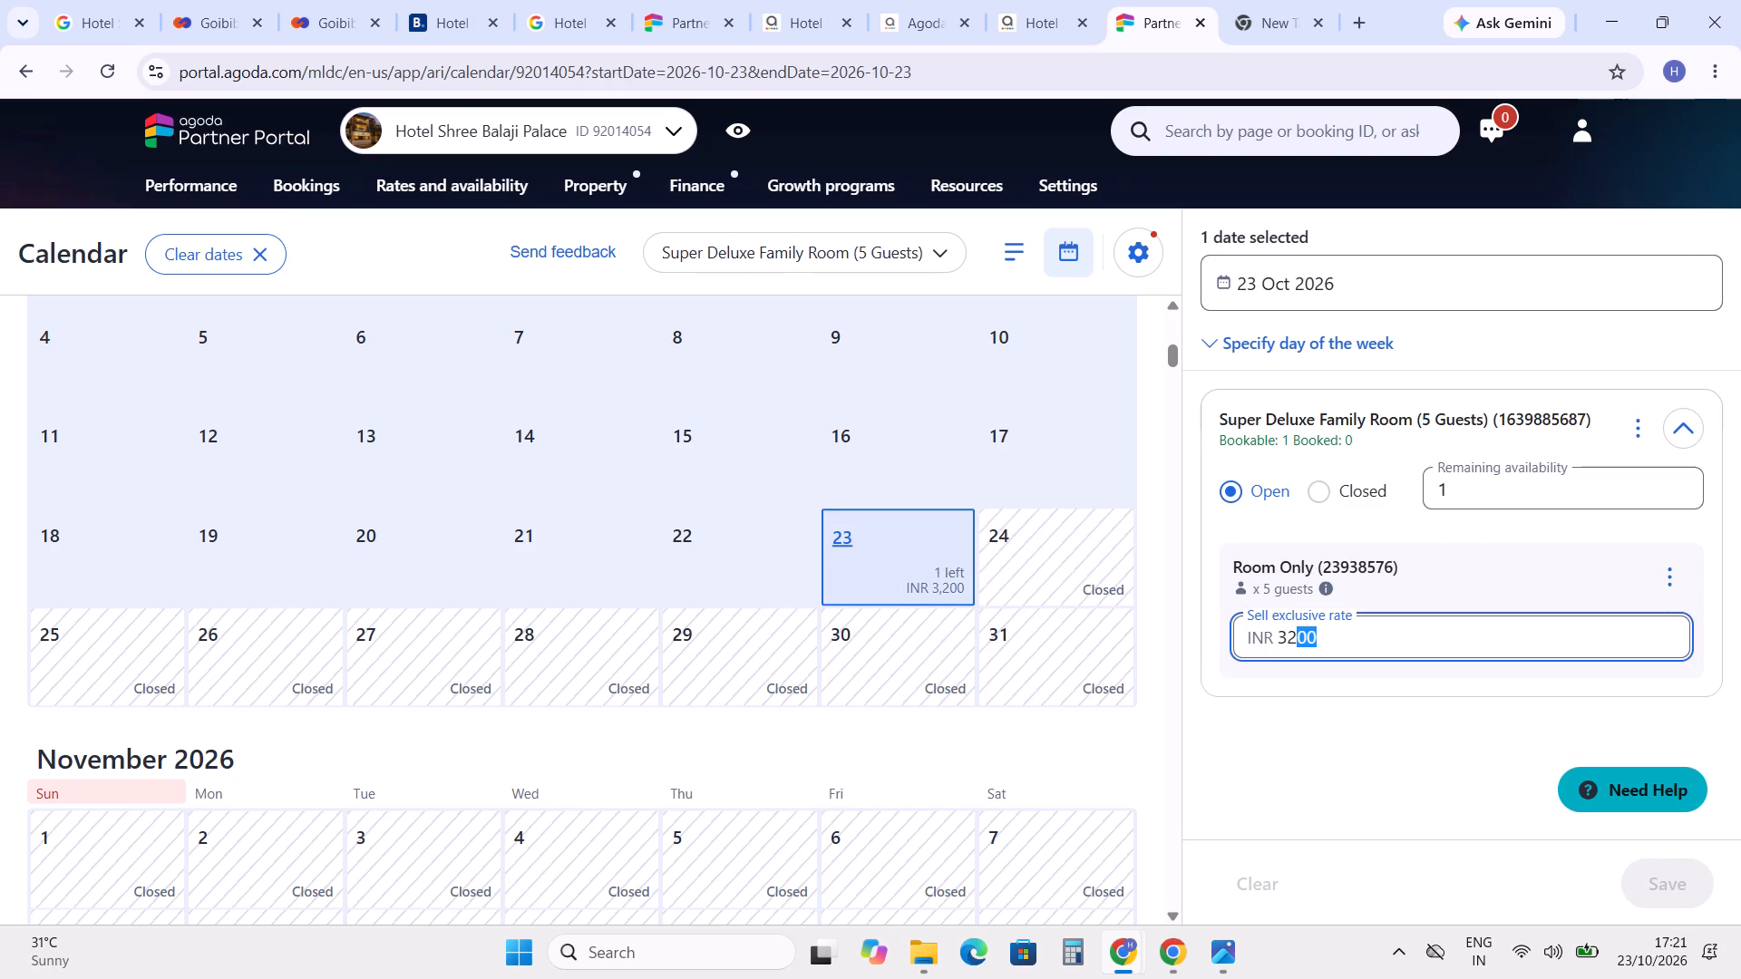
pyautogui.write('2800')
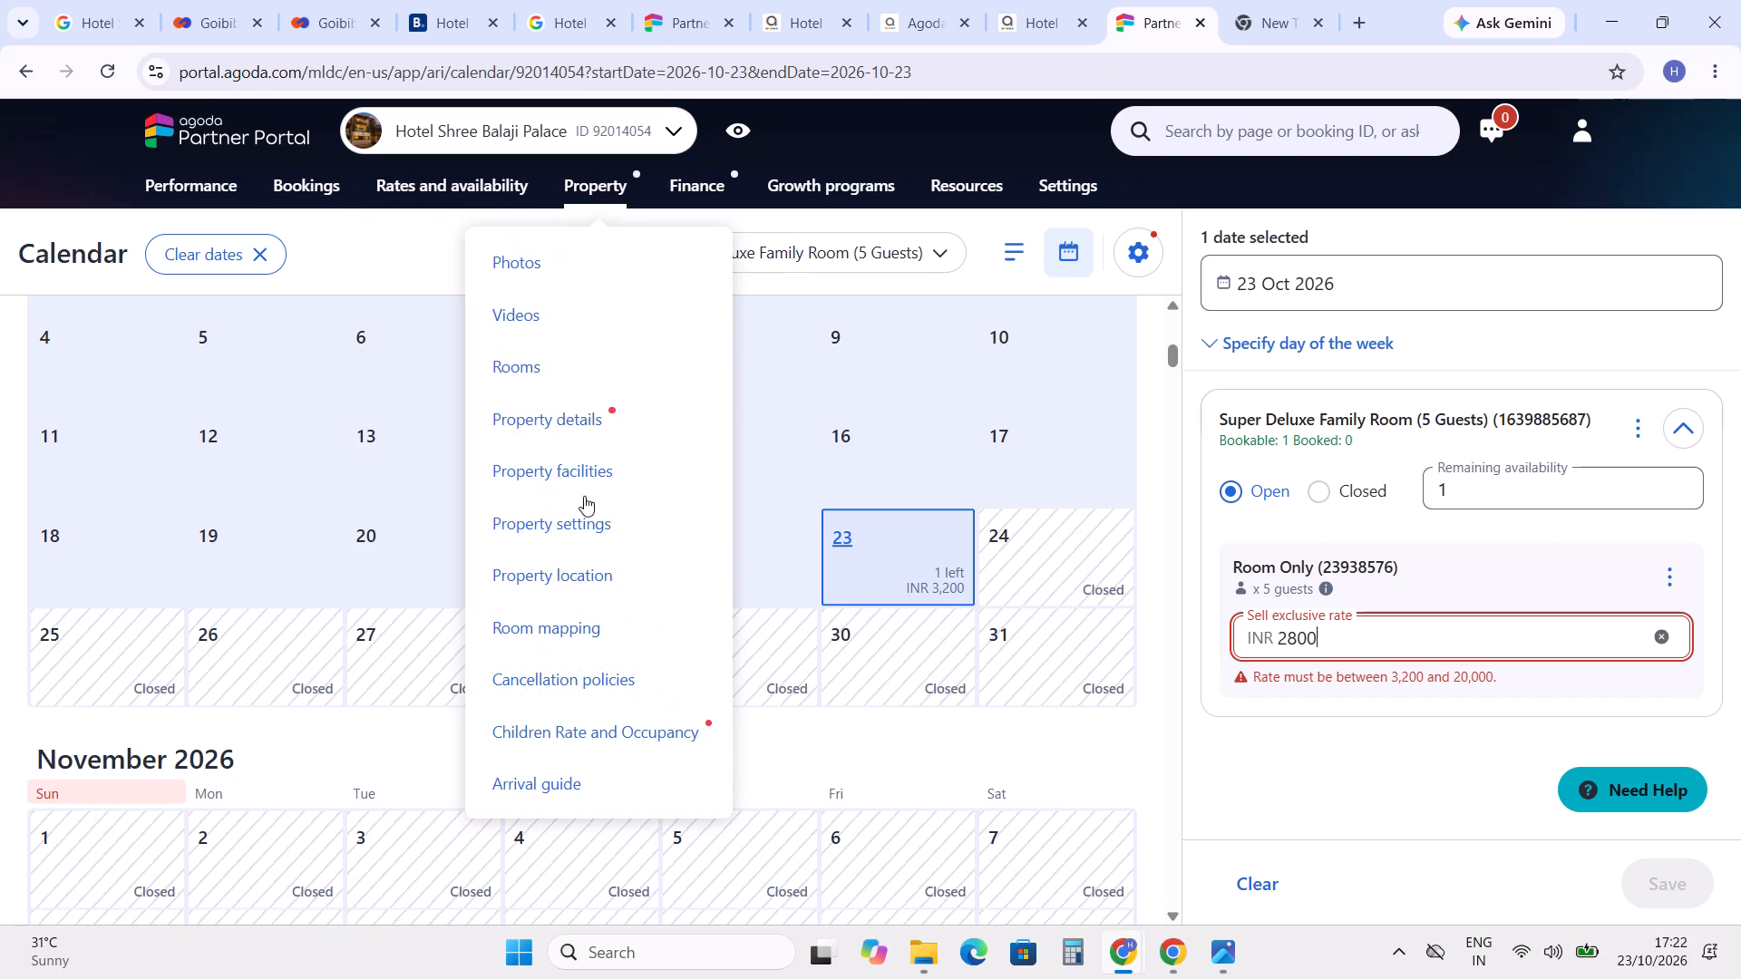
# In the property's room setup, set the Super Deluxe Family Room's minimum allowed rate to INR 2,500 and save.
pyautogui.click(566, 361)
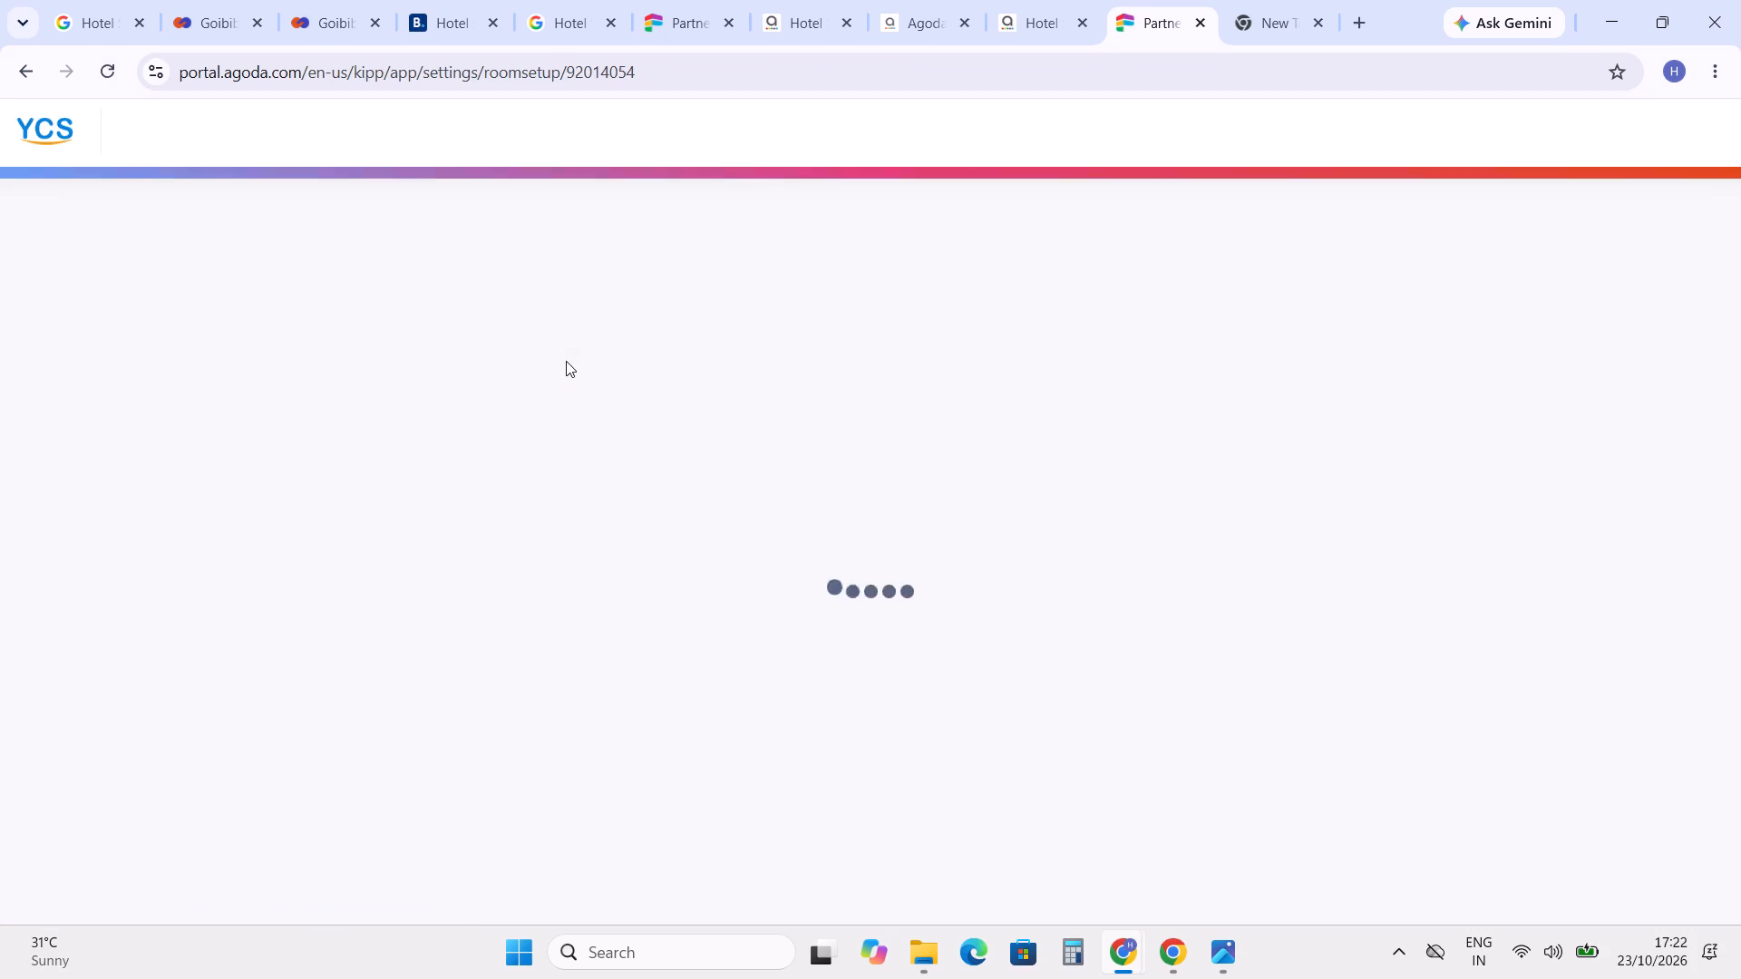
pyautogui.scroll(-2, 566, 361)
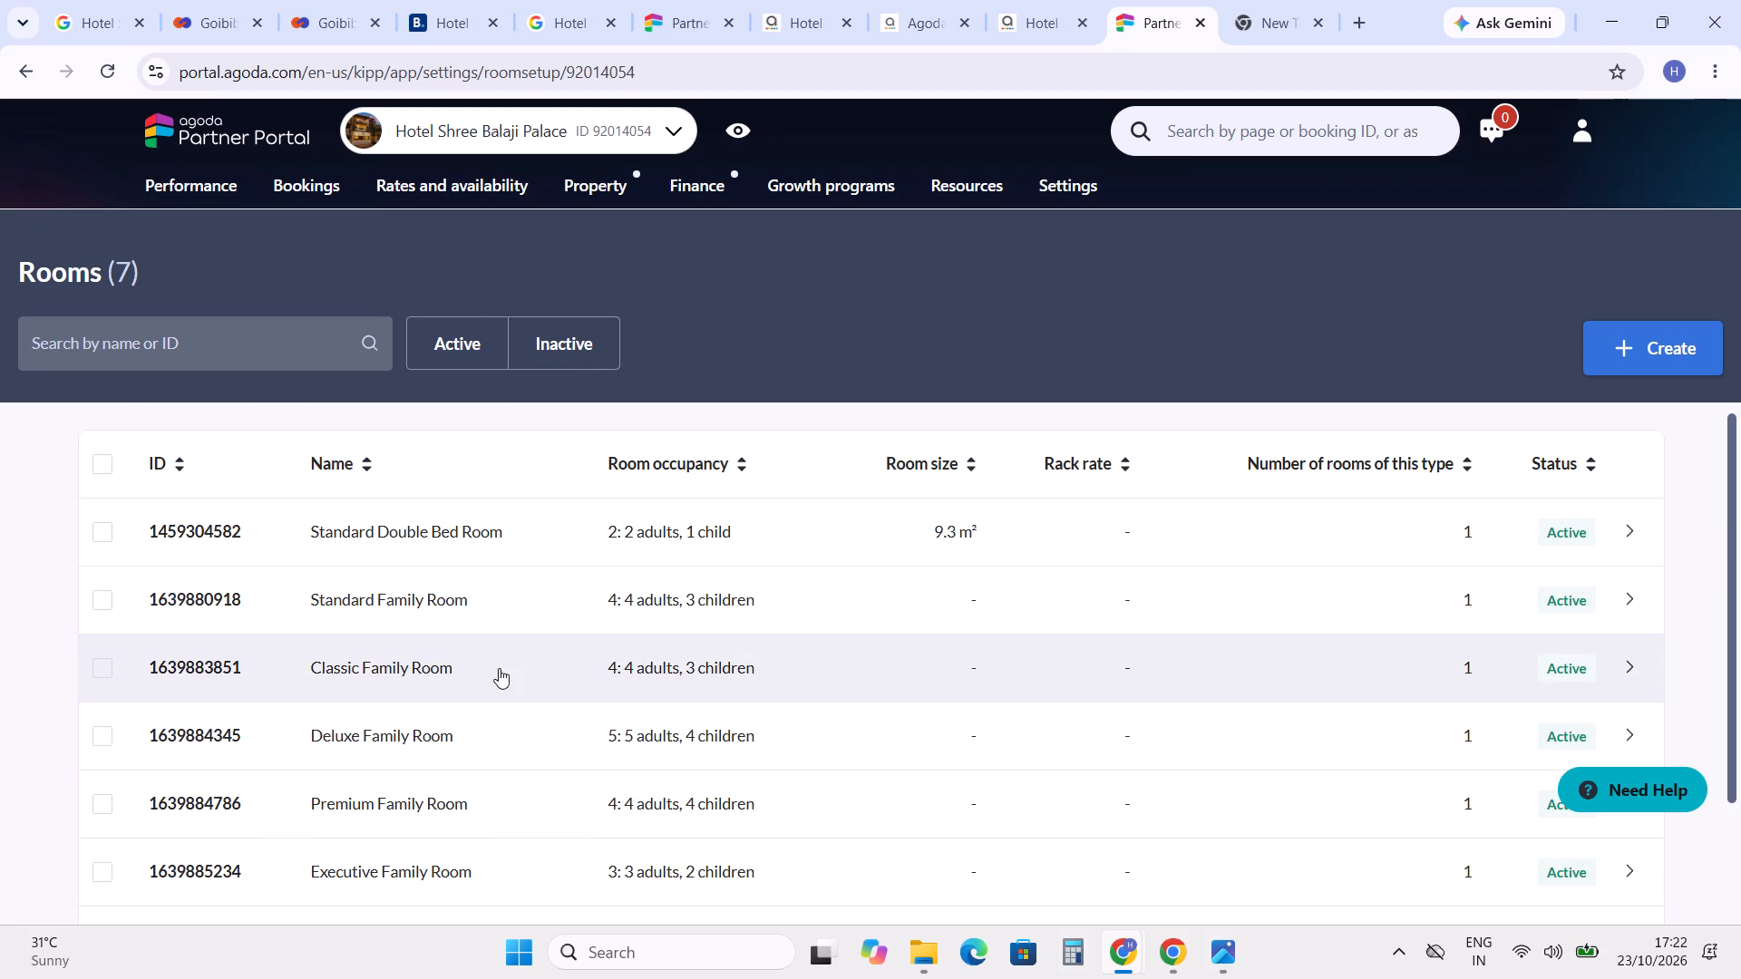
pyautogui.scroll(-2, 560, 897)
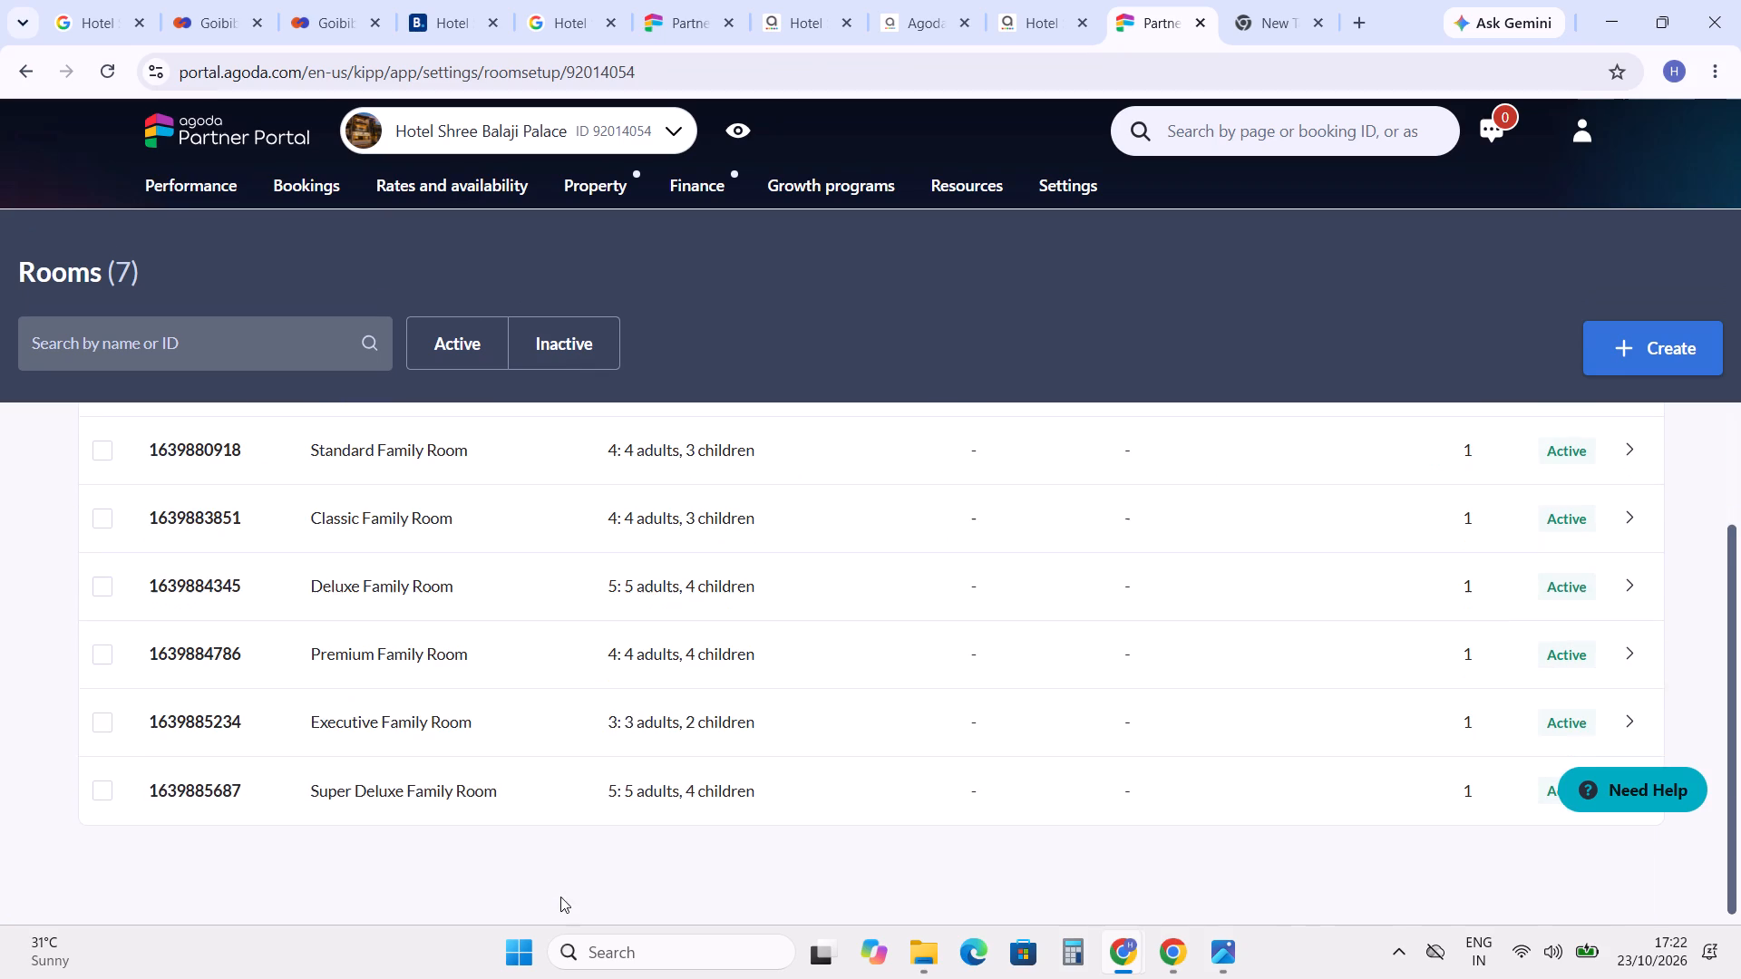
pyautogui.click(1358, 804)
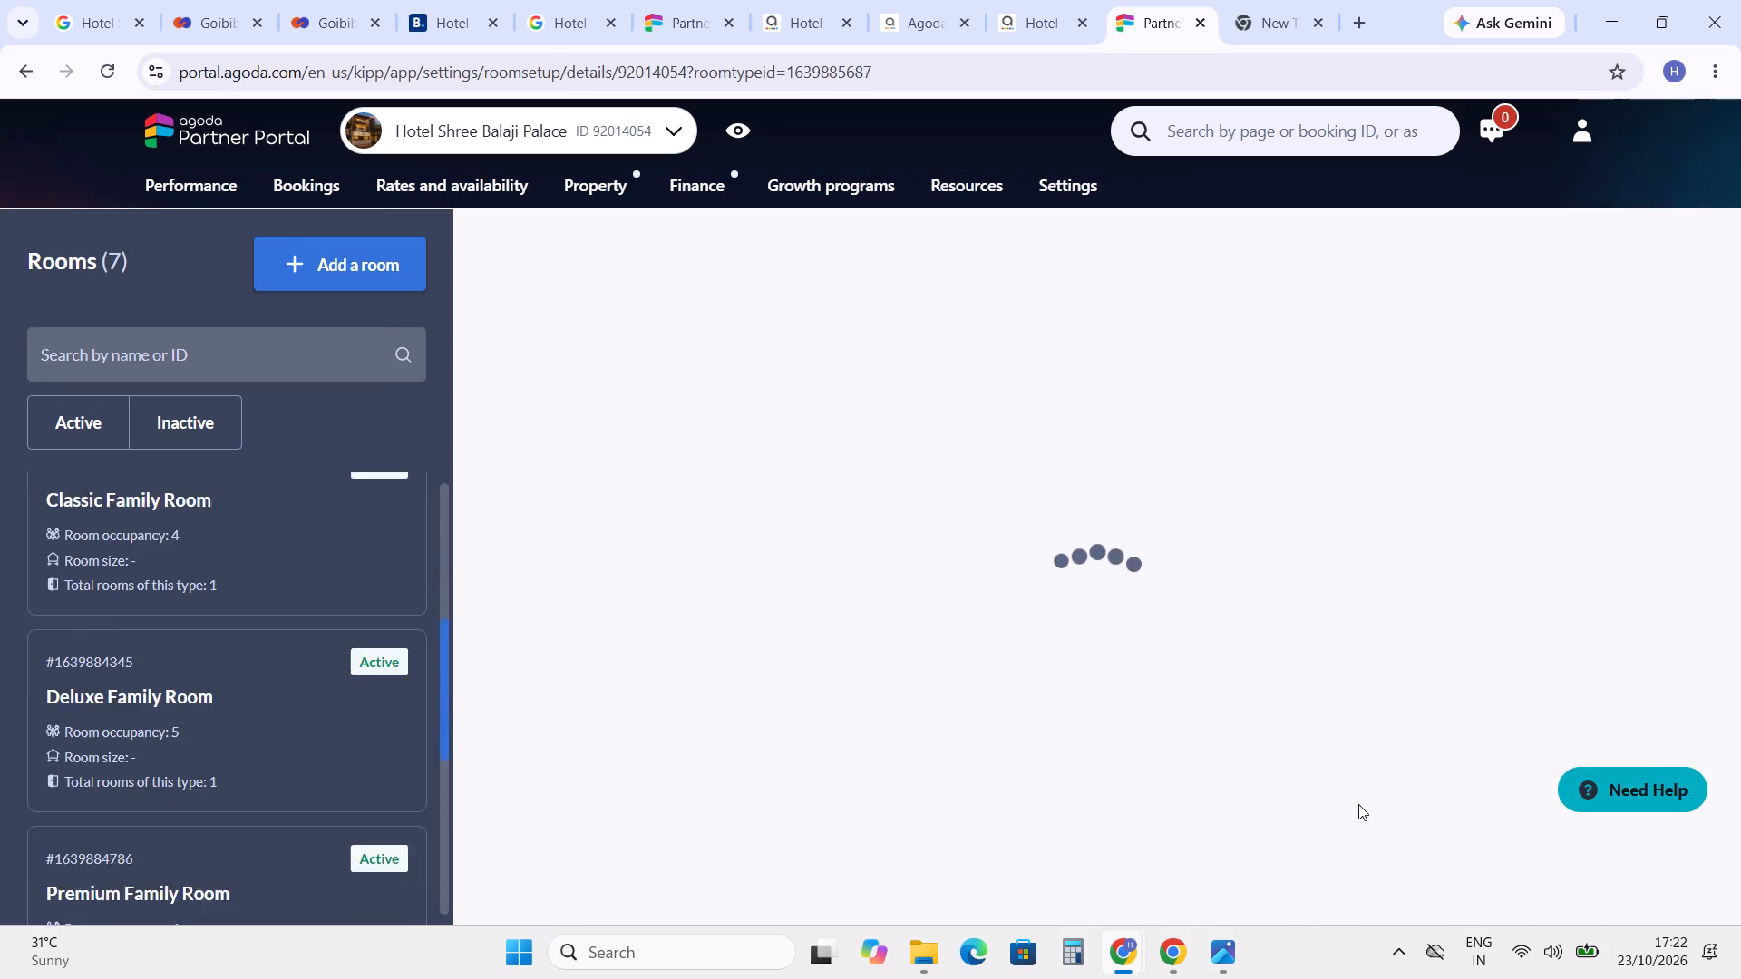
pyautogui.scroll(-3, 1045, 721)
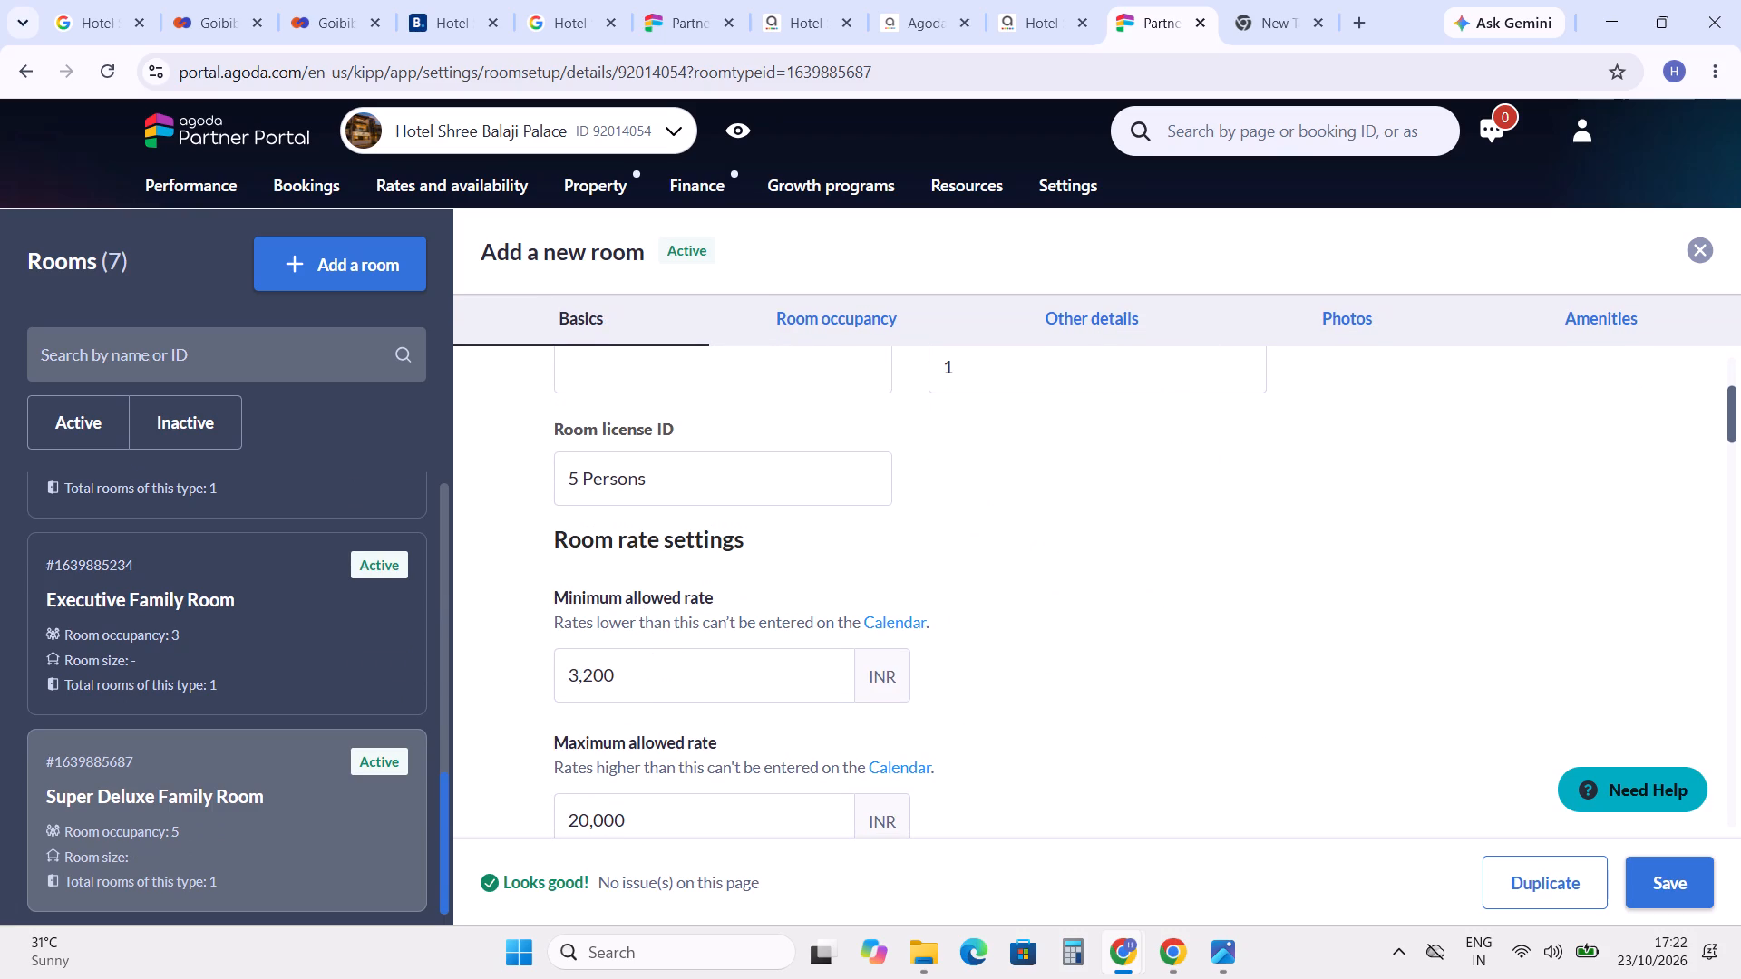
pyautogui.moveTo(666, 660); pyautogui.dragTo(456, 662)
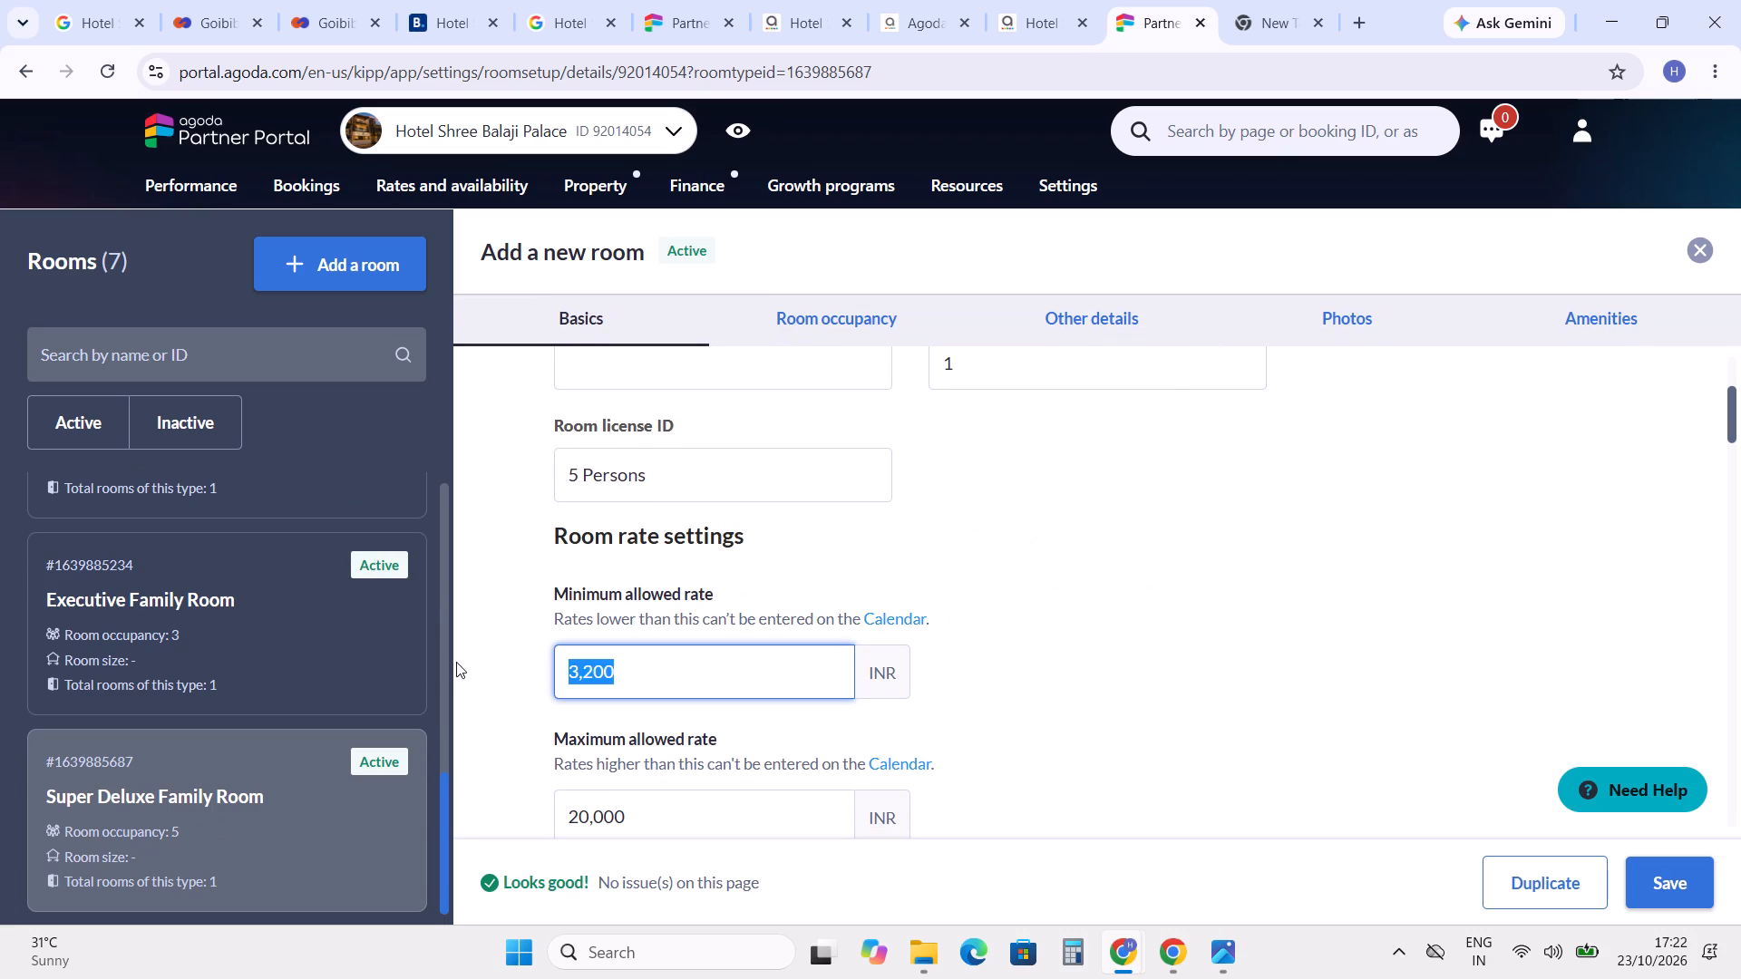
pyautogui.write('2500')
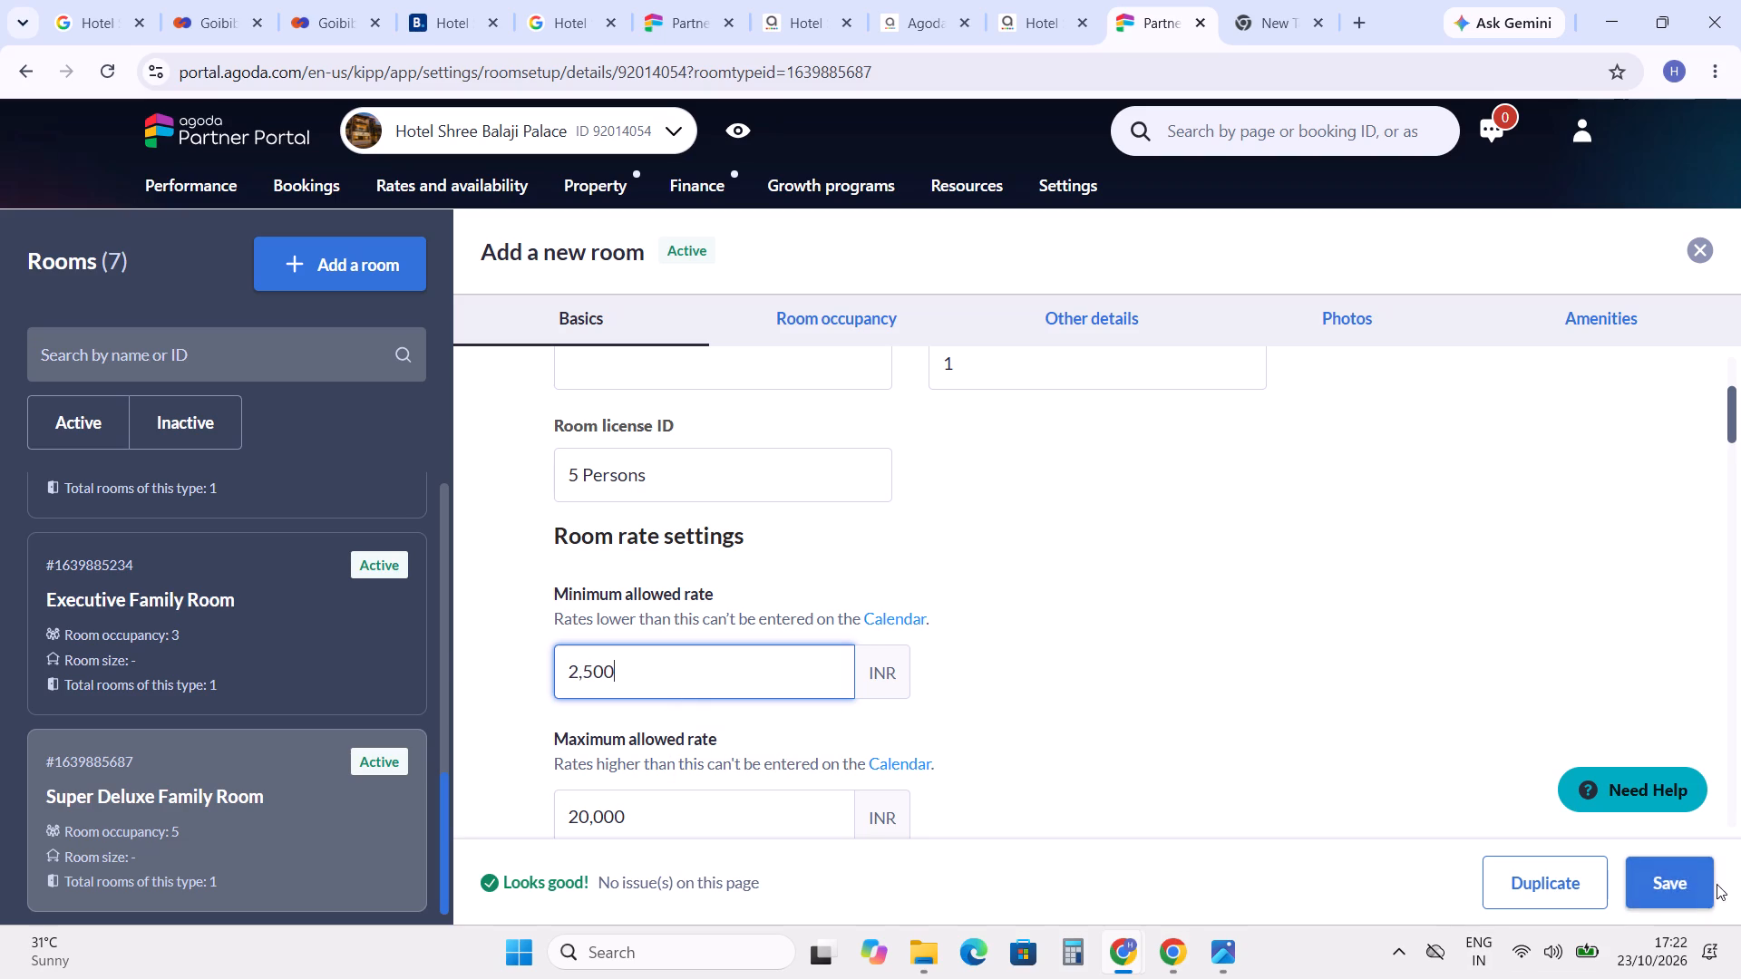
pyautogui.click(1695, 884)
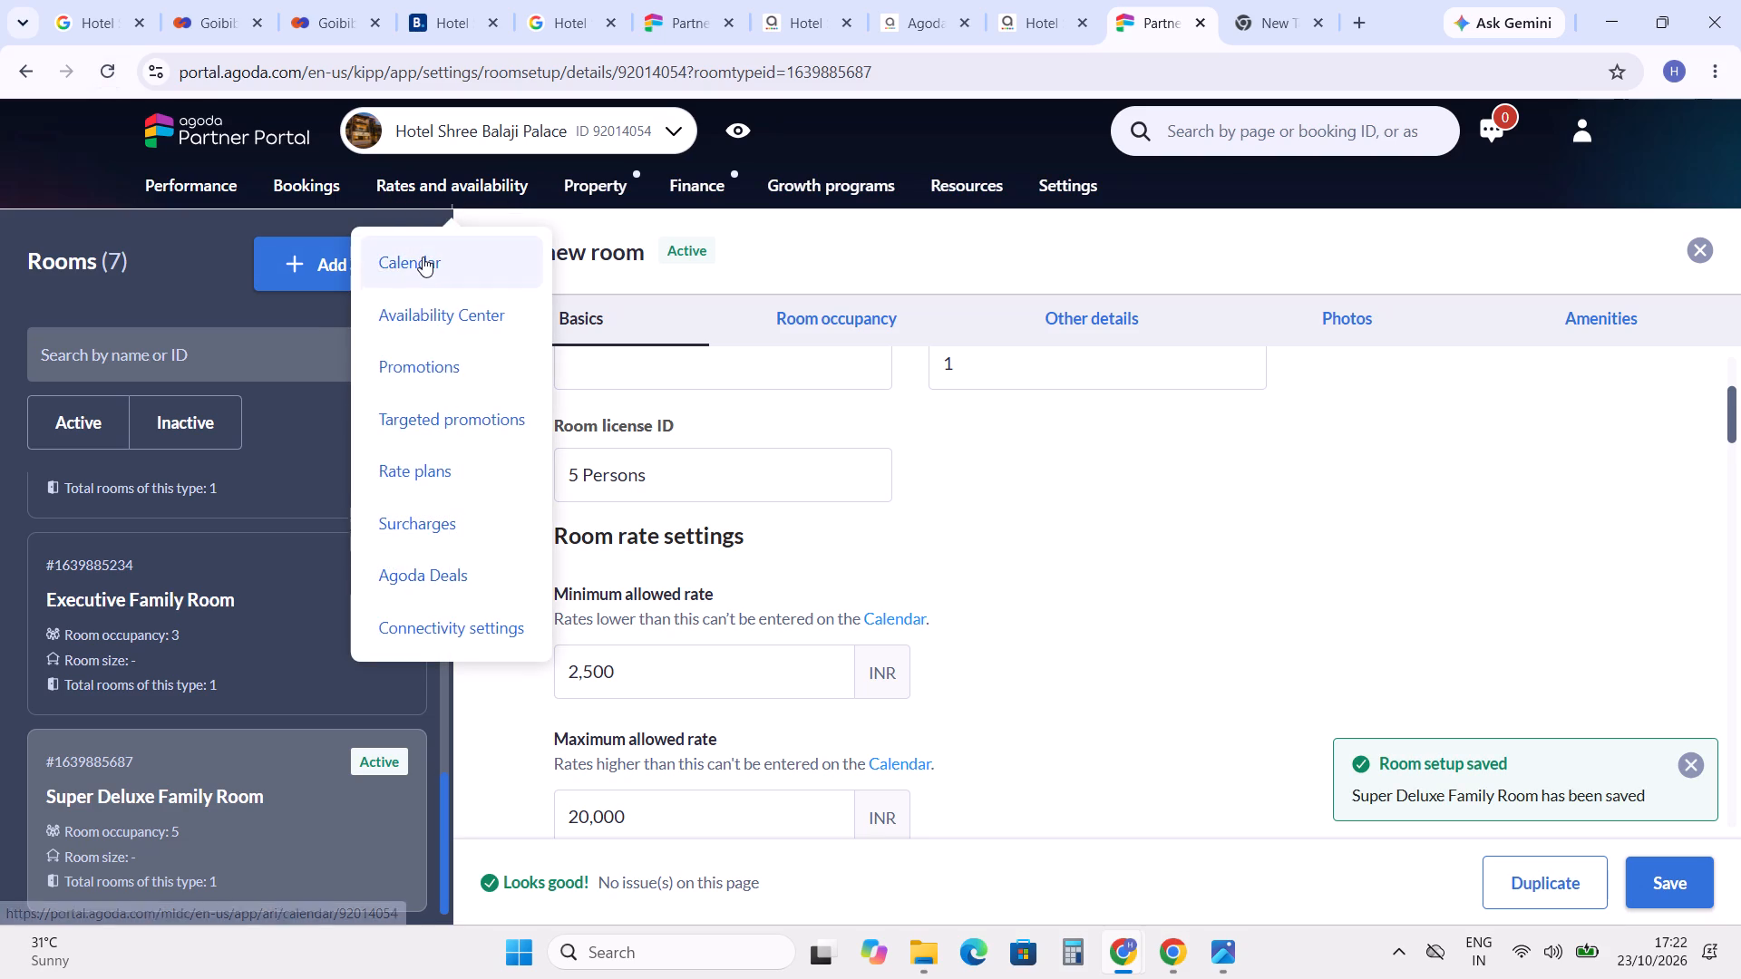
# Return to the rates and availability calendar and select 23 October 2026.
pyautogui.click(423, 257)
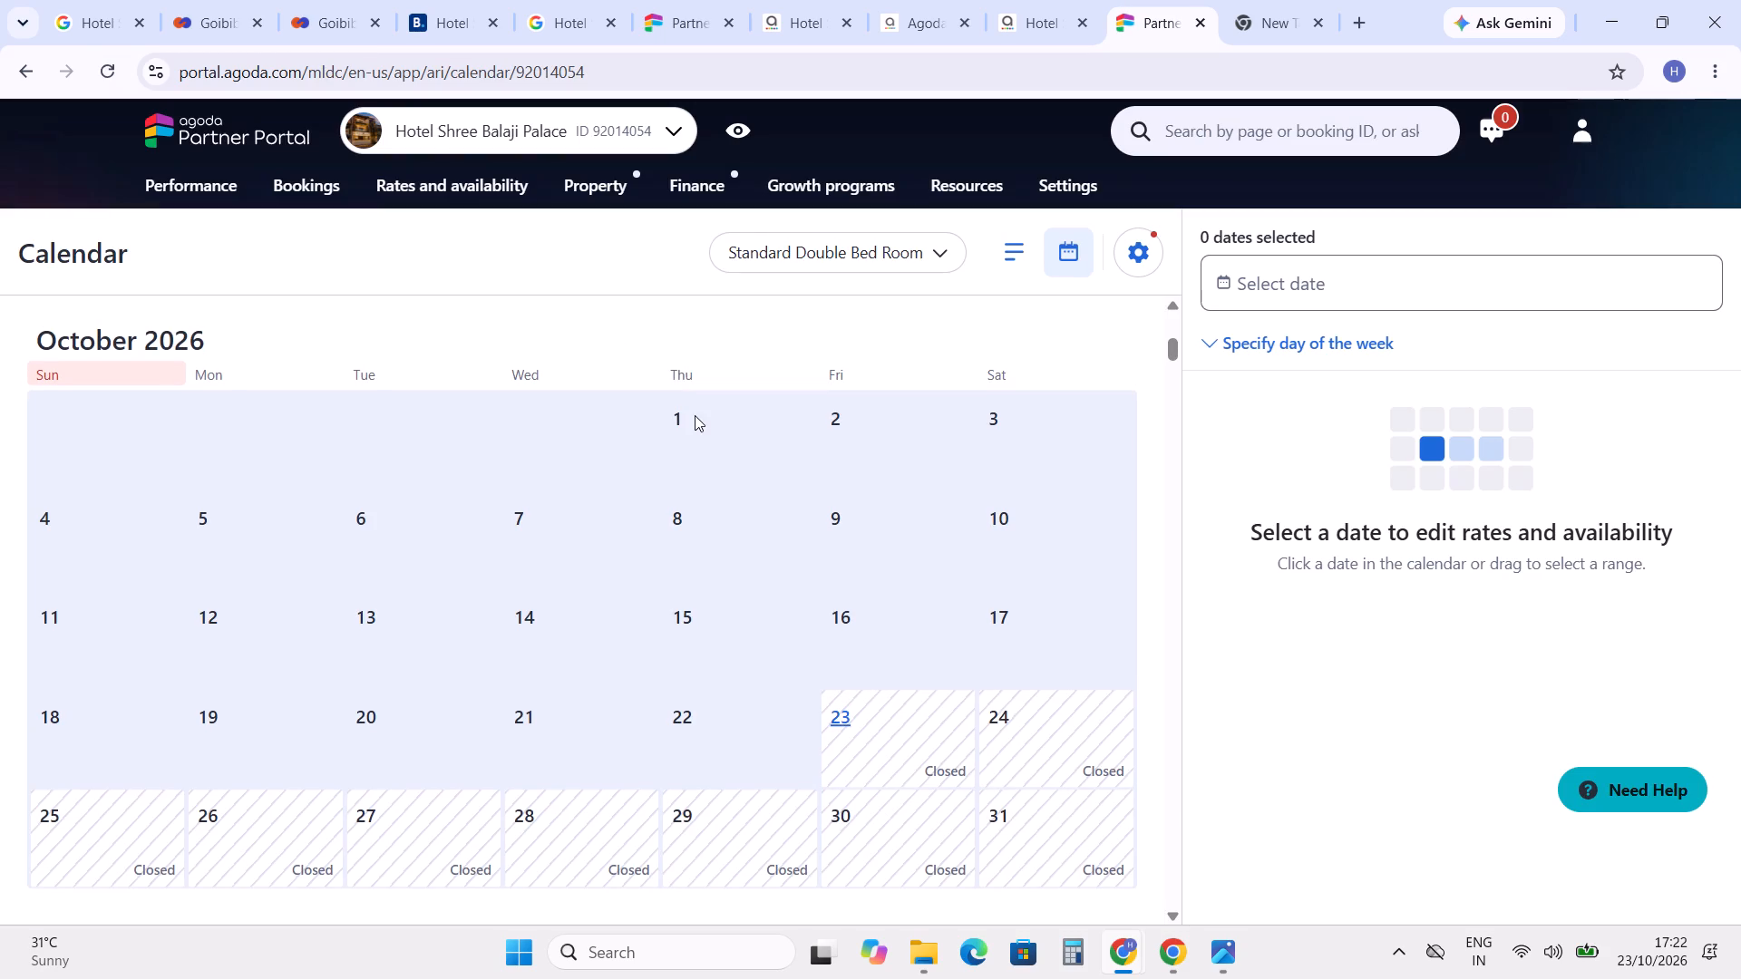
pyautogui.click(933, 744)
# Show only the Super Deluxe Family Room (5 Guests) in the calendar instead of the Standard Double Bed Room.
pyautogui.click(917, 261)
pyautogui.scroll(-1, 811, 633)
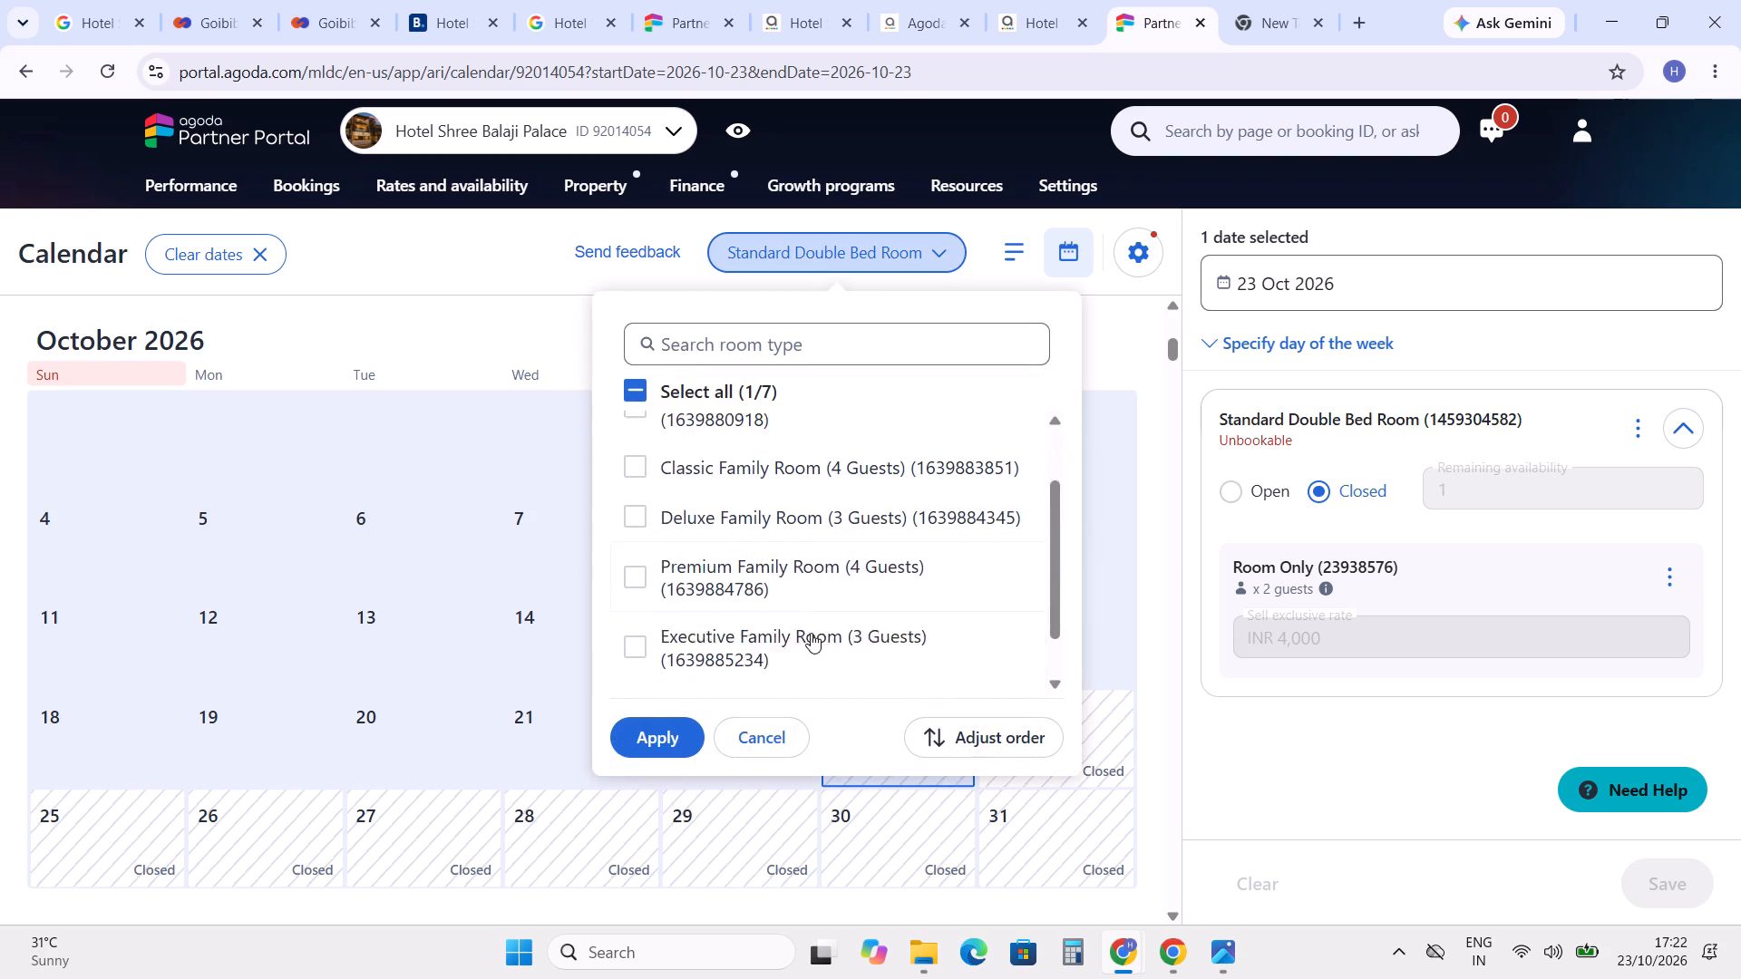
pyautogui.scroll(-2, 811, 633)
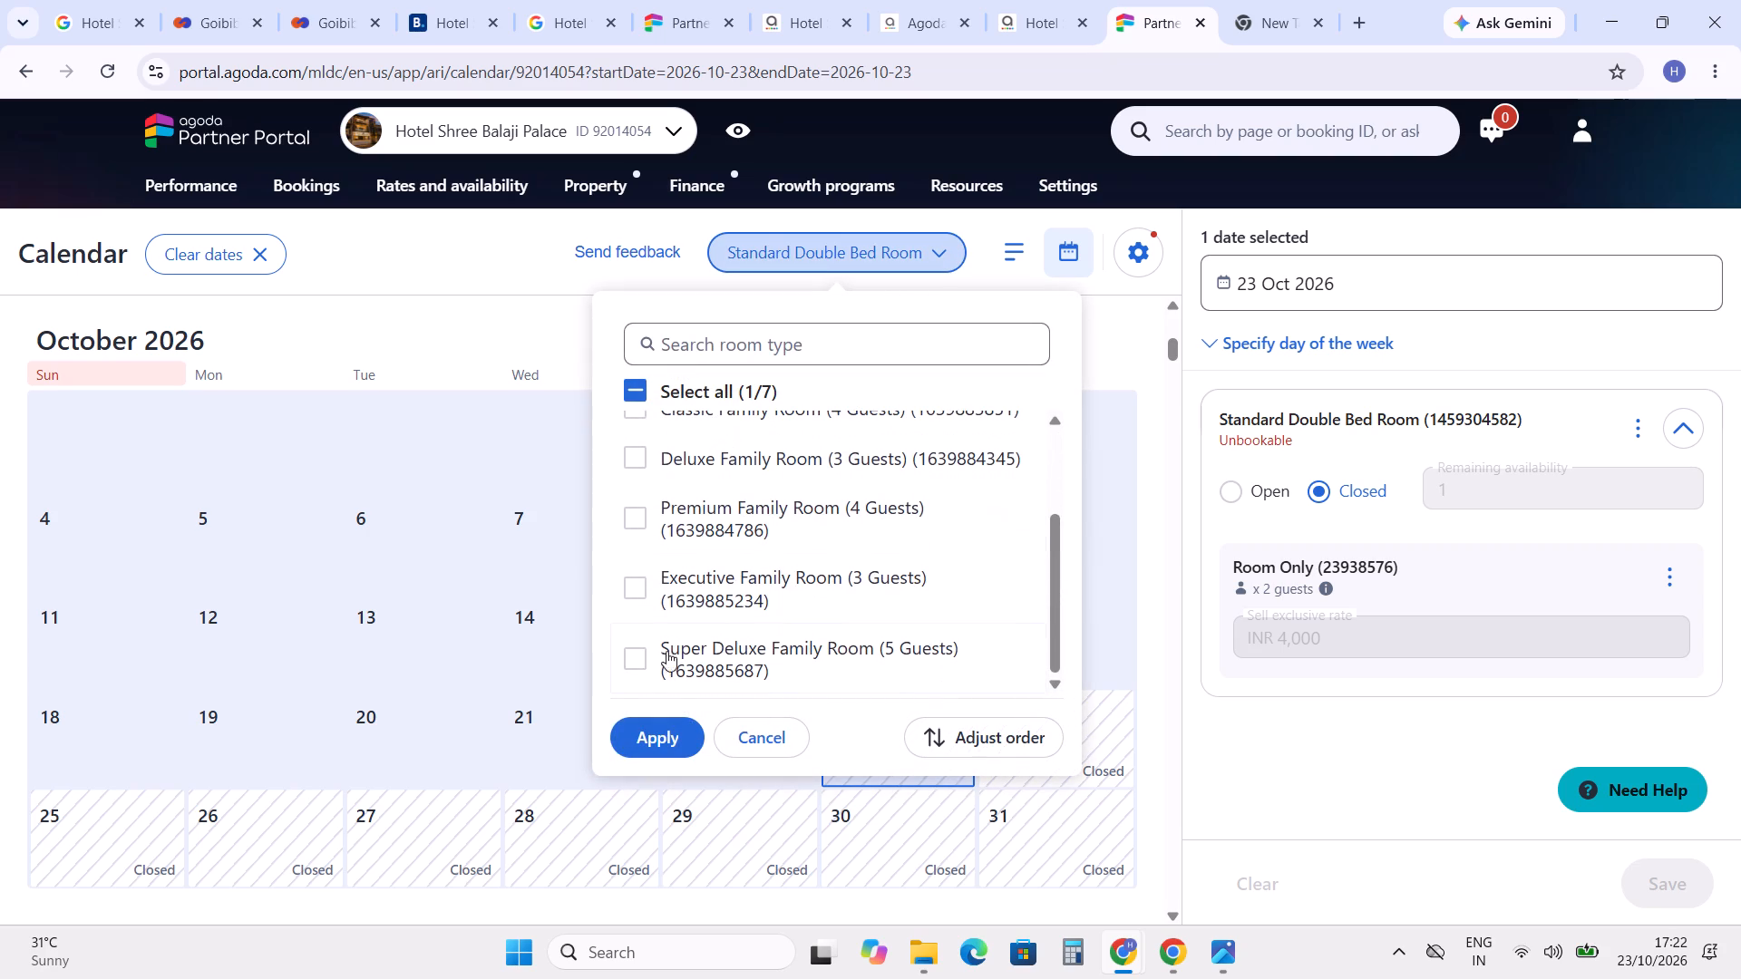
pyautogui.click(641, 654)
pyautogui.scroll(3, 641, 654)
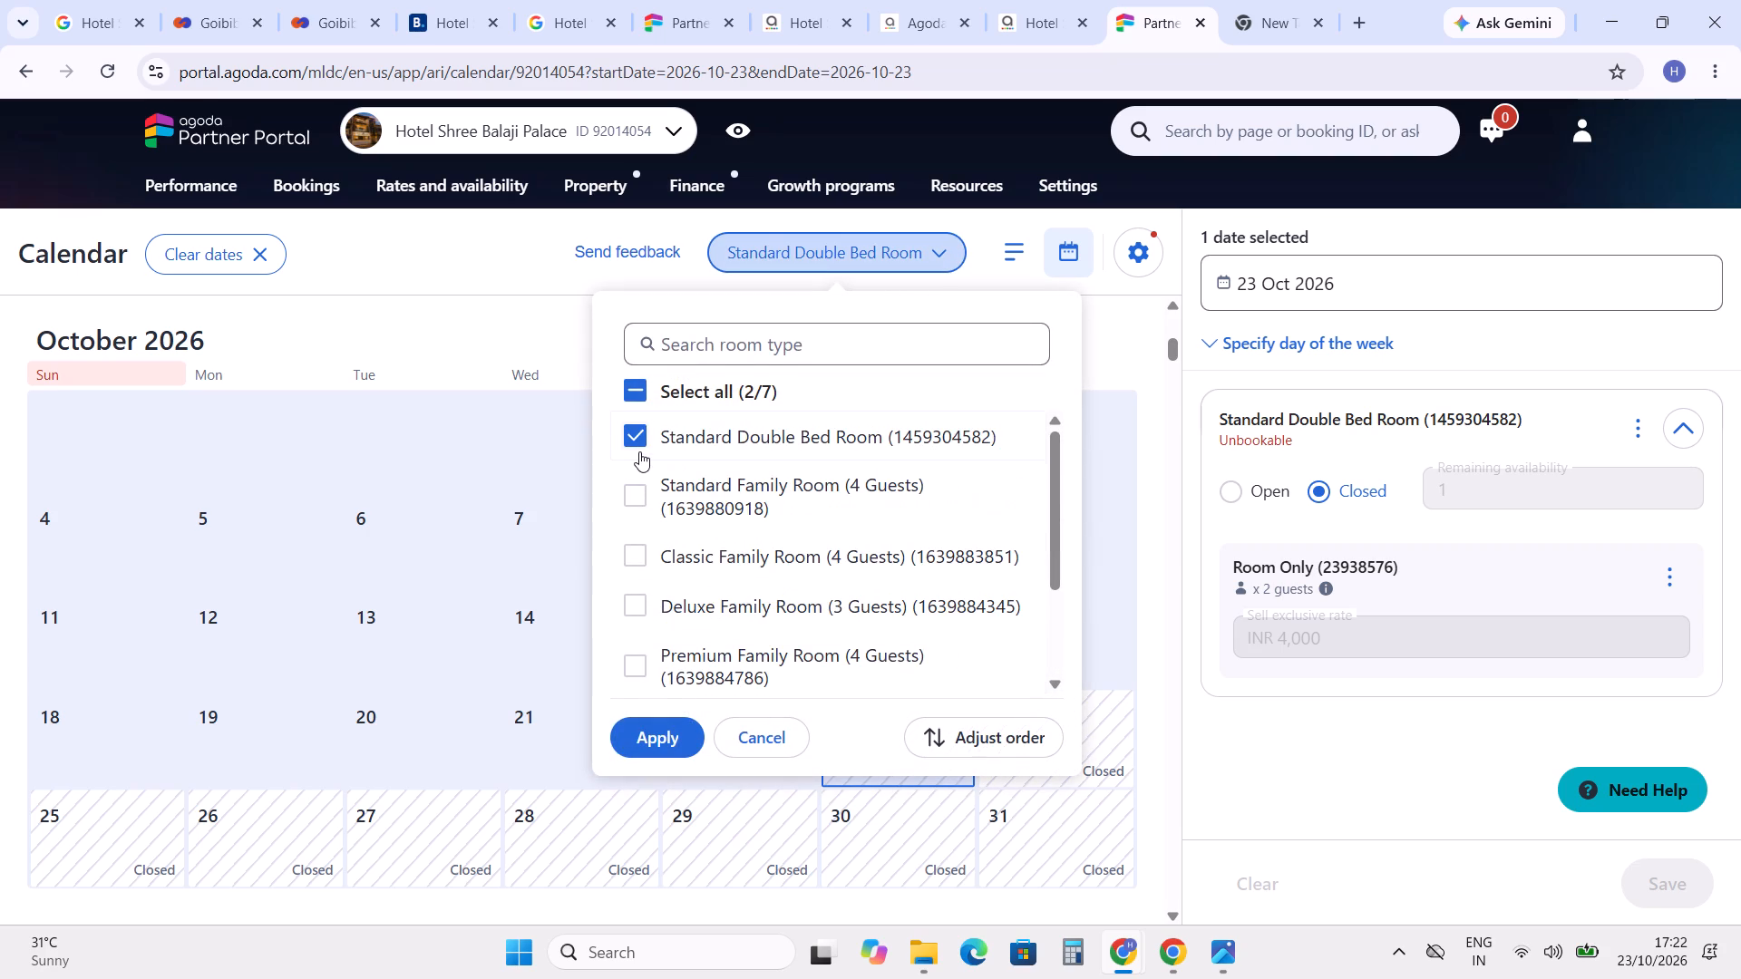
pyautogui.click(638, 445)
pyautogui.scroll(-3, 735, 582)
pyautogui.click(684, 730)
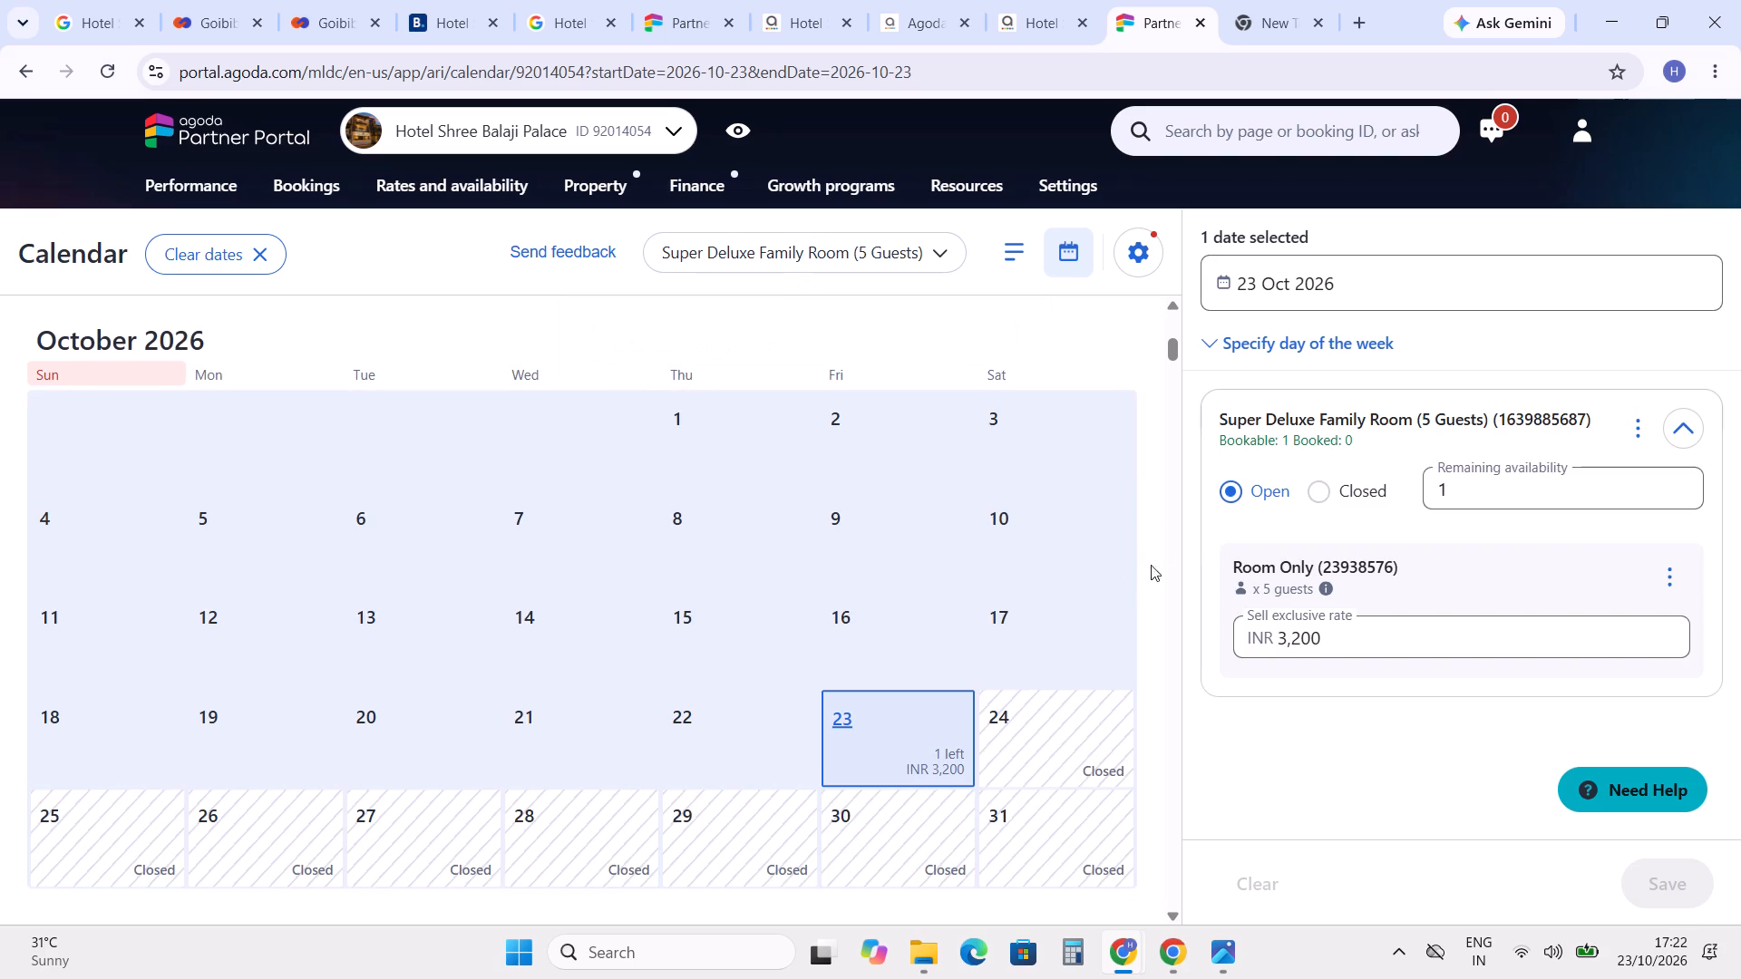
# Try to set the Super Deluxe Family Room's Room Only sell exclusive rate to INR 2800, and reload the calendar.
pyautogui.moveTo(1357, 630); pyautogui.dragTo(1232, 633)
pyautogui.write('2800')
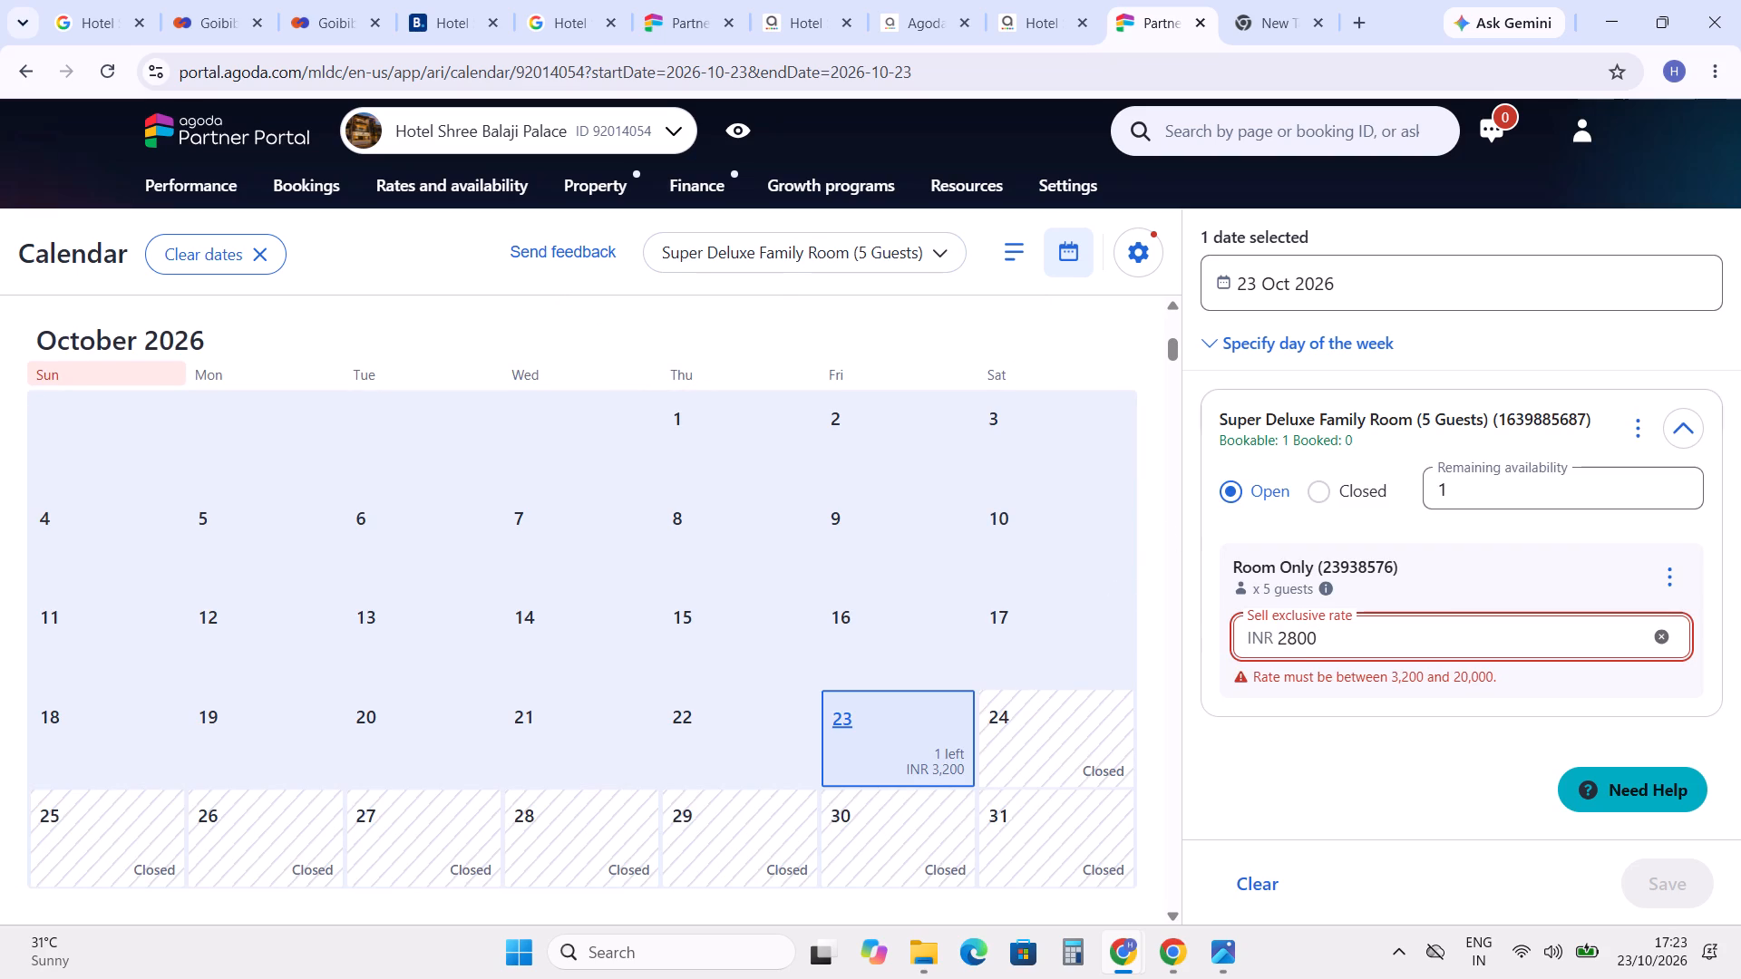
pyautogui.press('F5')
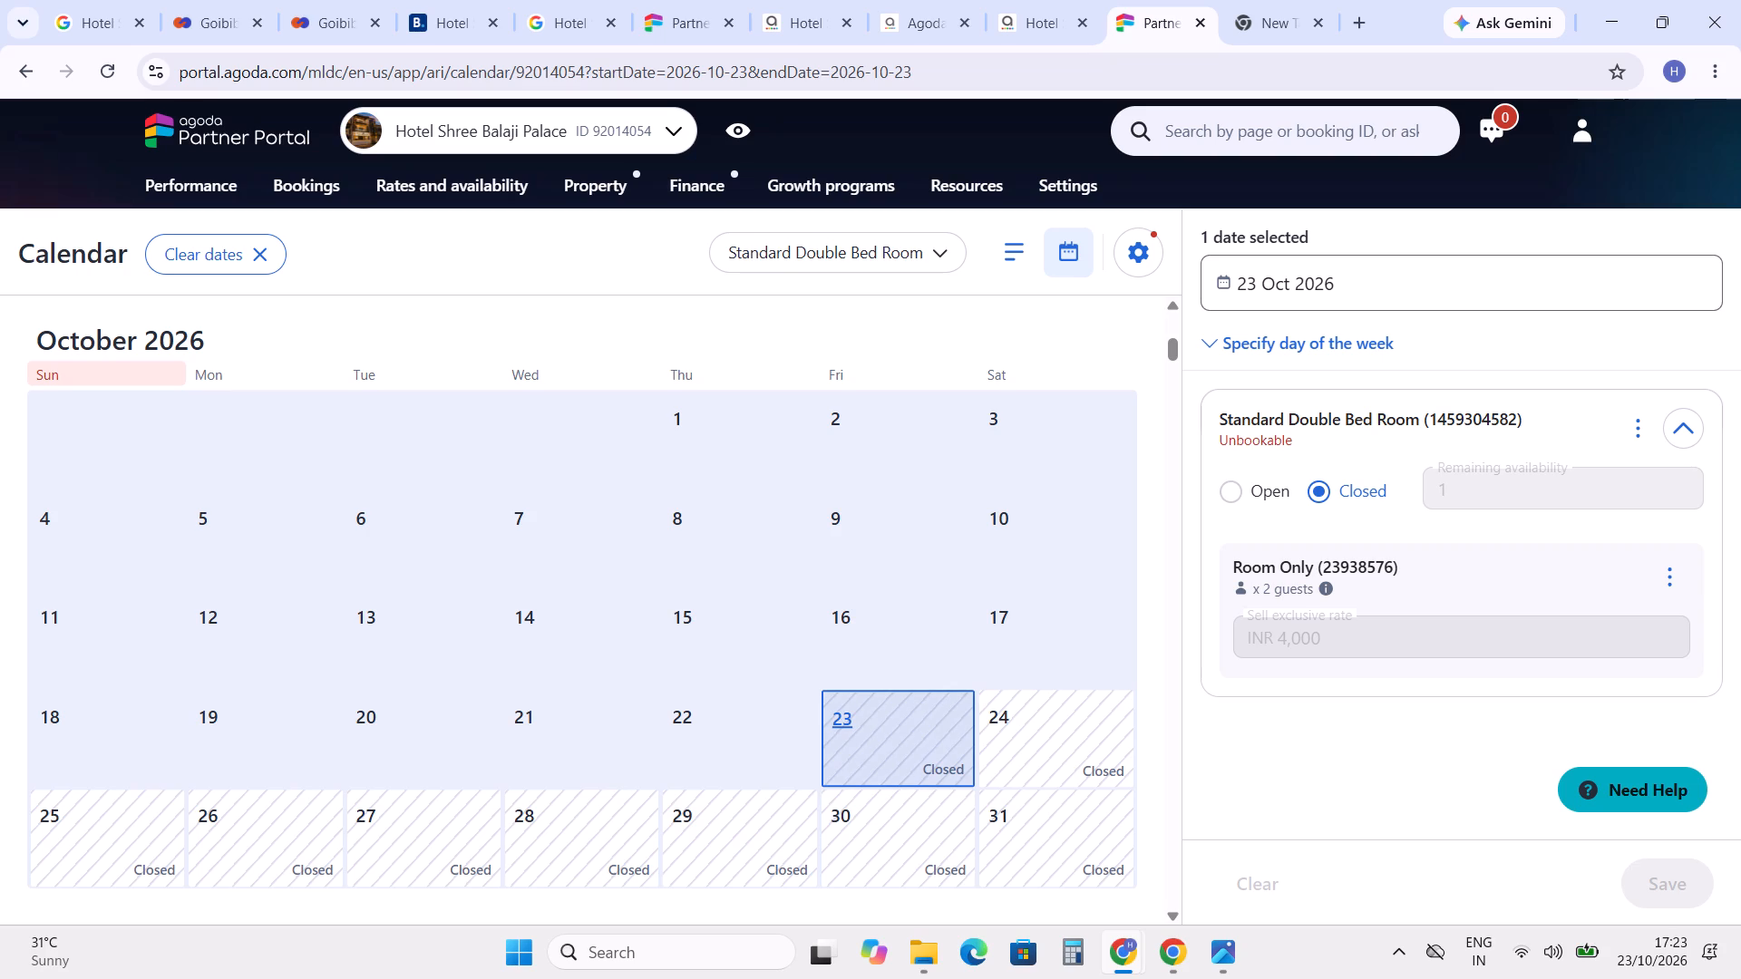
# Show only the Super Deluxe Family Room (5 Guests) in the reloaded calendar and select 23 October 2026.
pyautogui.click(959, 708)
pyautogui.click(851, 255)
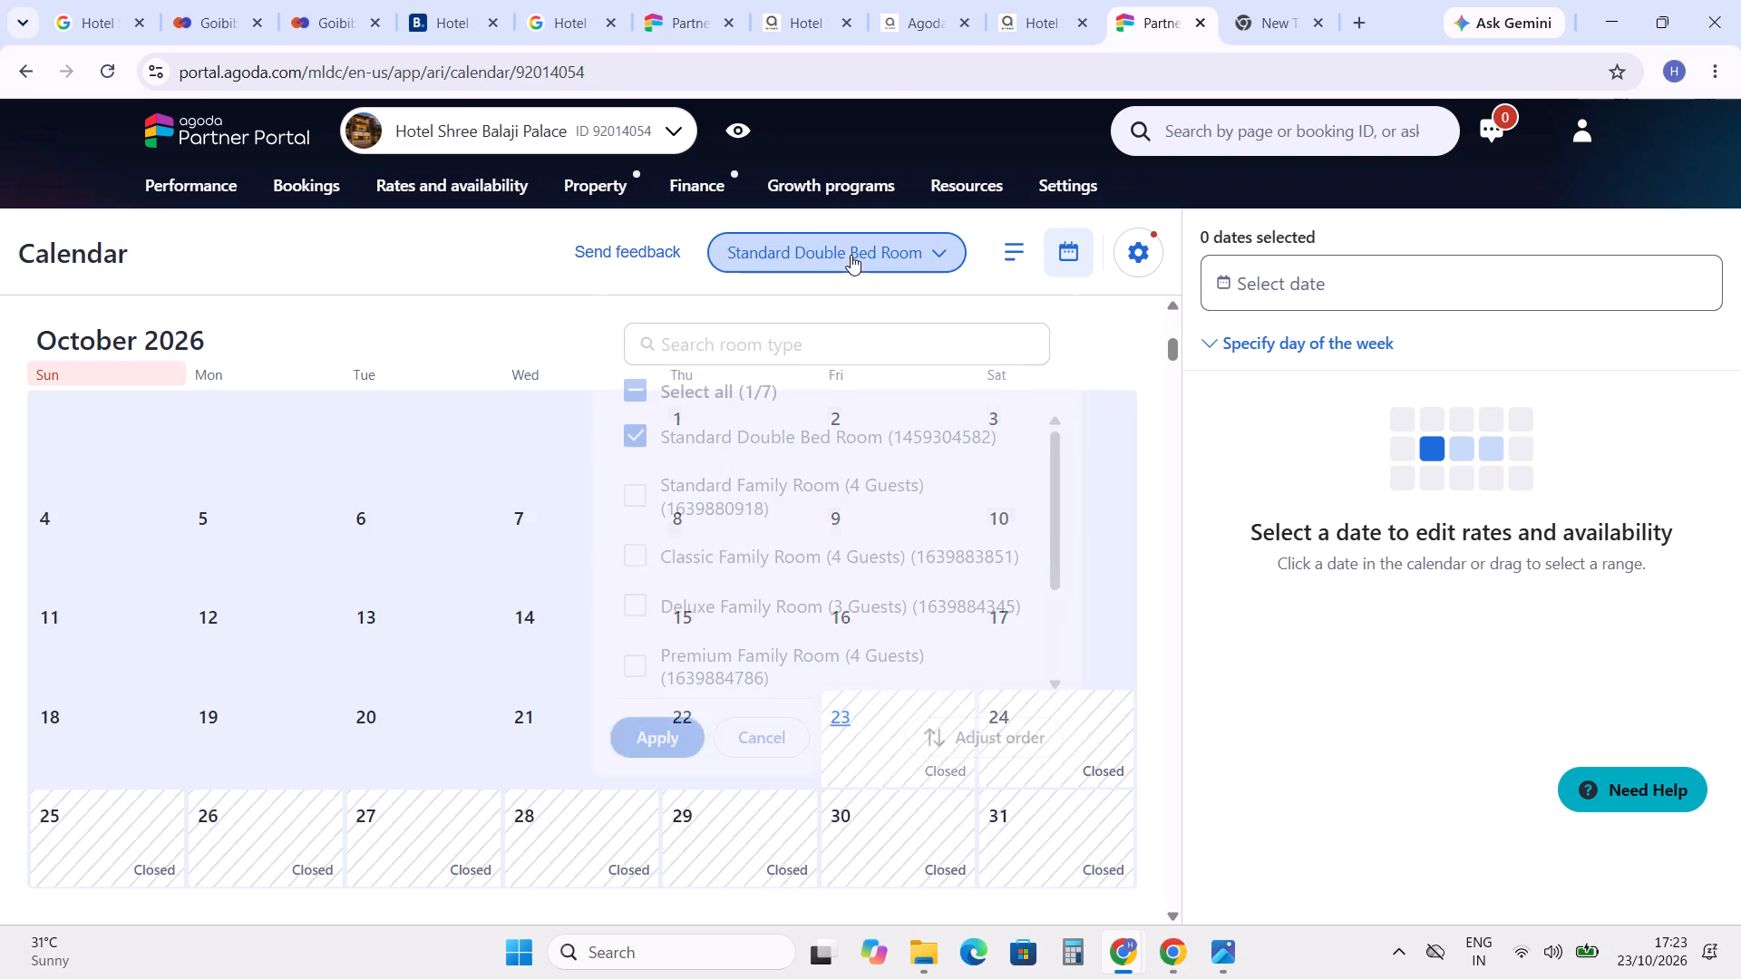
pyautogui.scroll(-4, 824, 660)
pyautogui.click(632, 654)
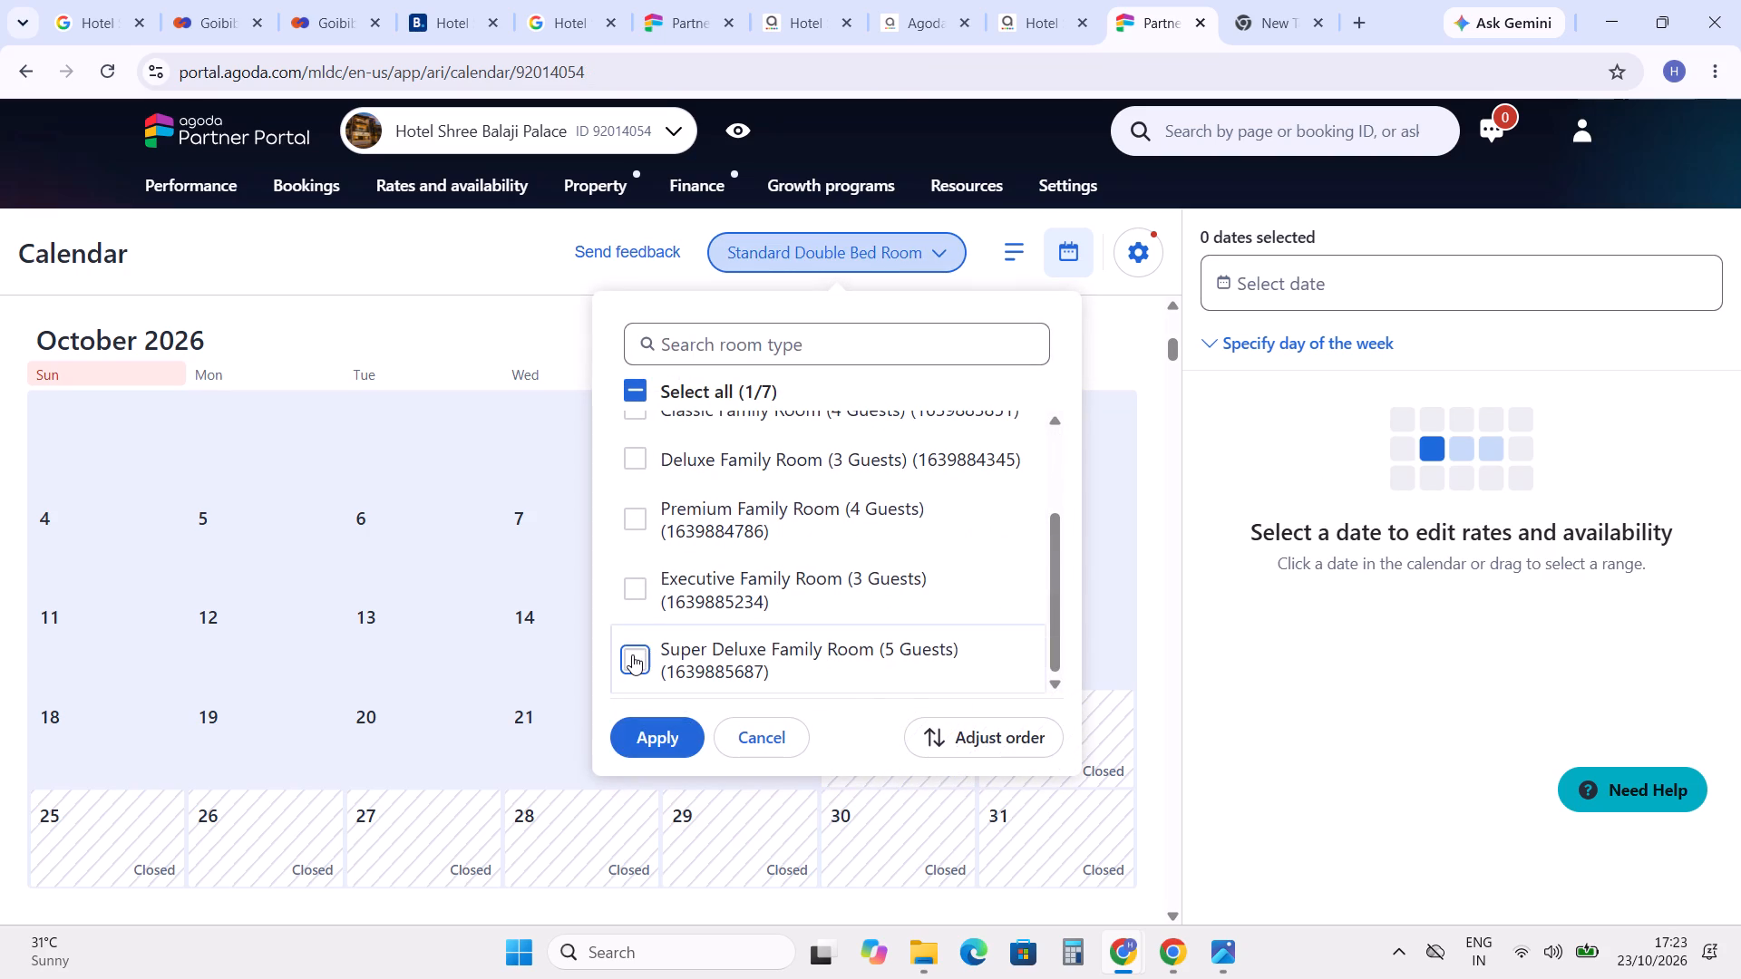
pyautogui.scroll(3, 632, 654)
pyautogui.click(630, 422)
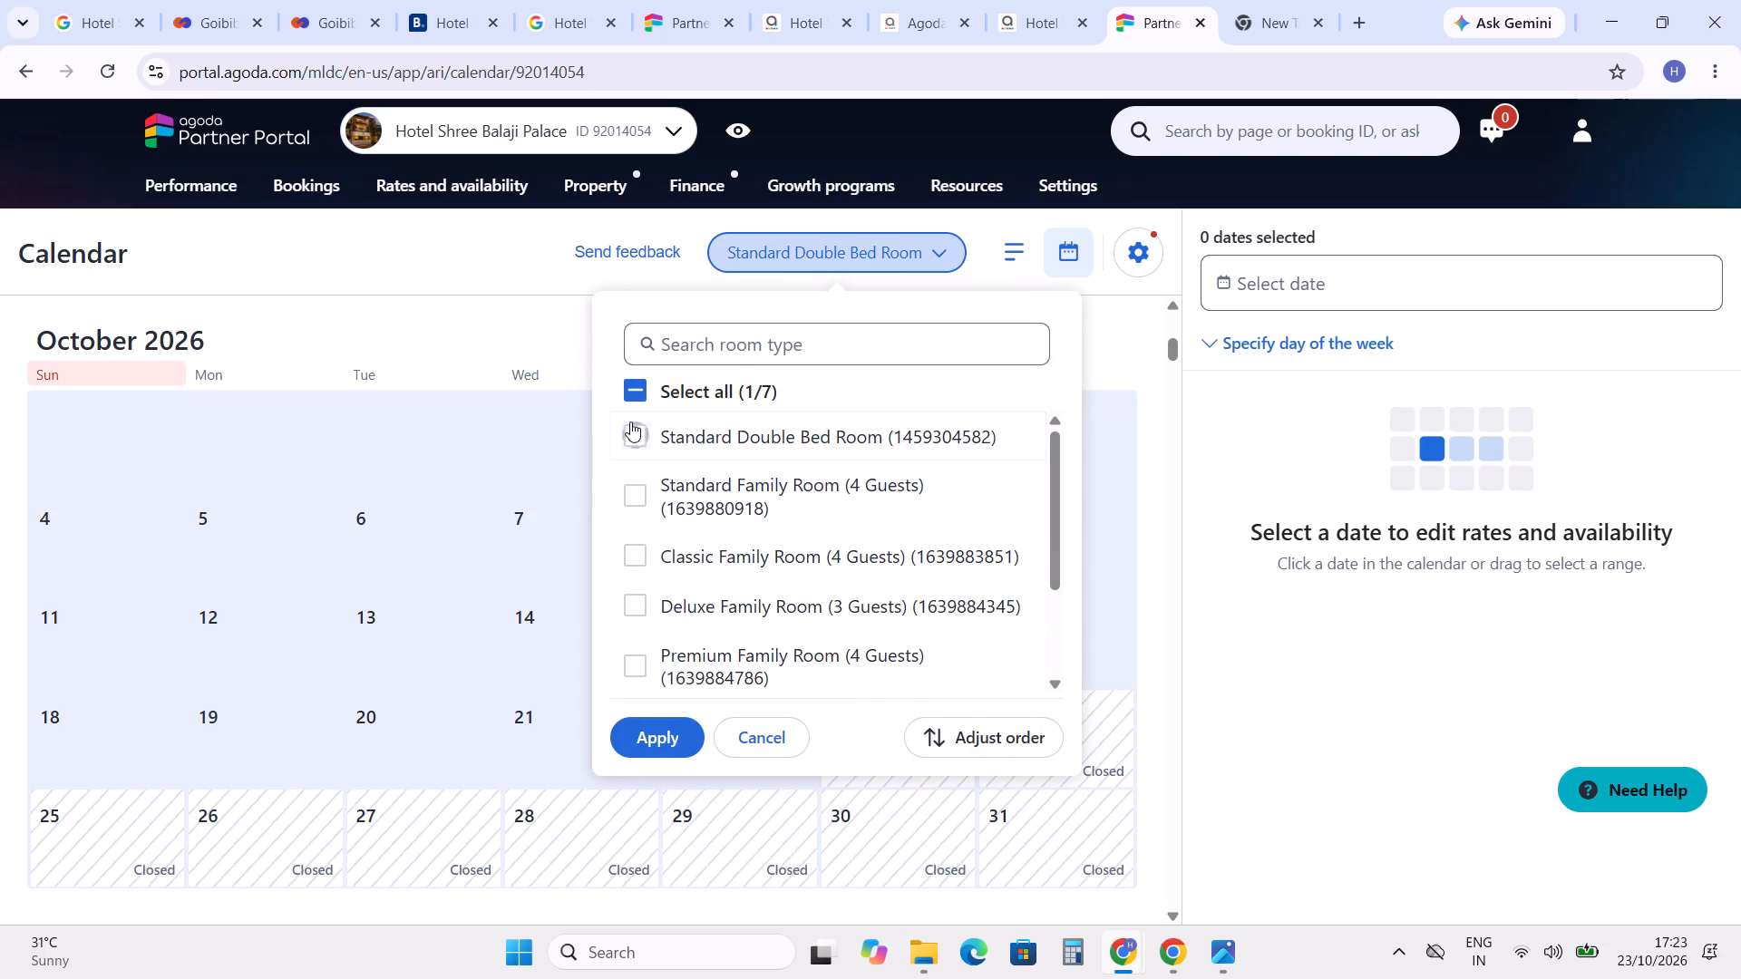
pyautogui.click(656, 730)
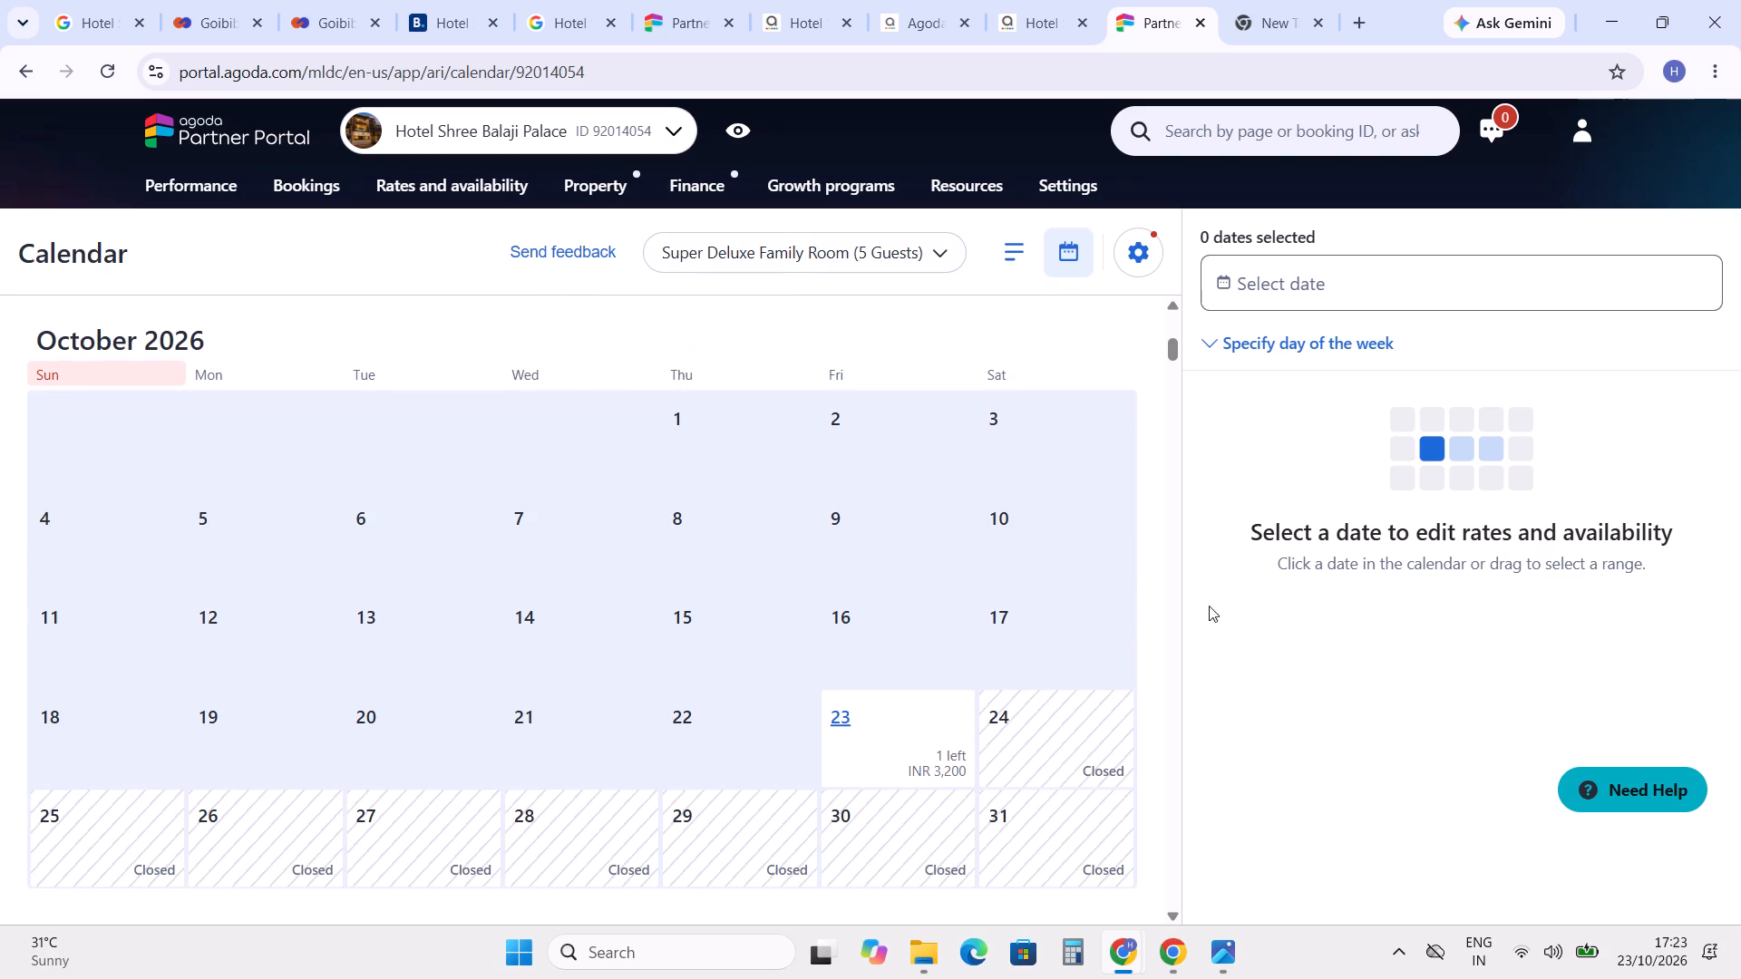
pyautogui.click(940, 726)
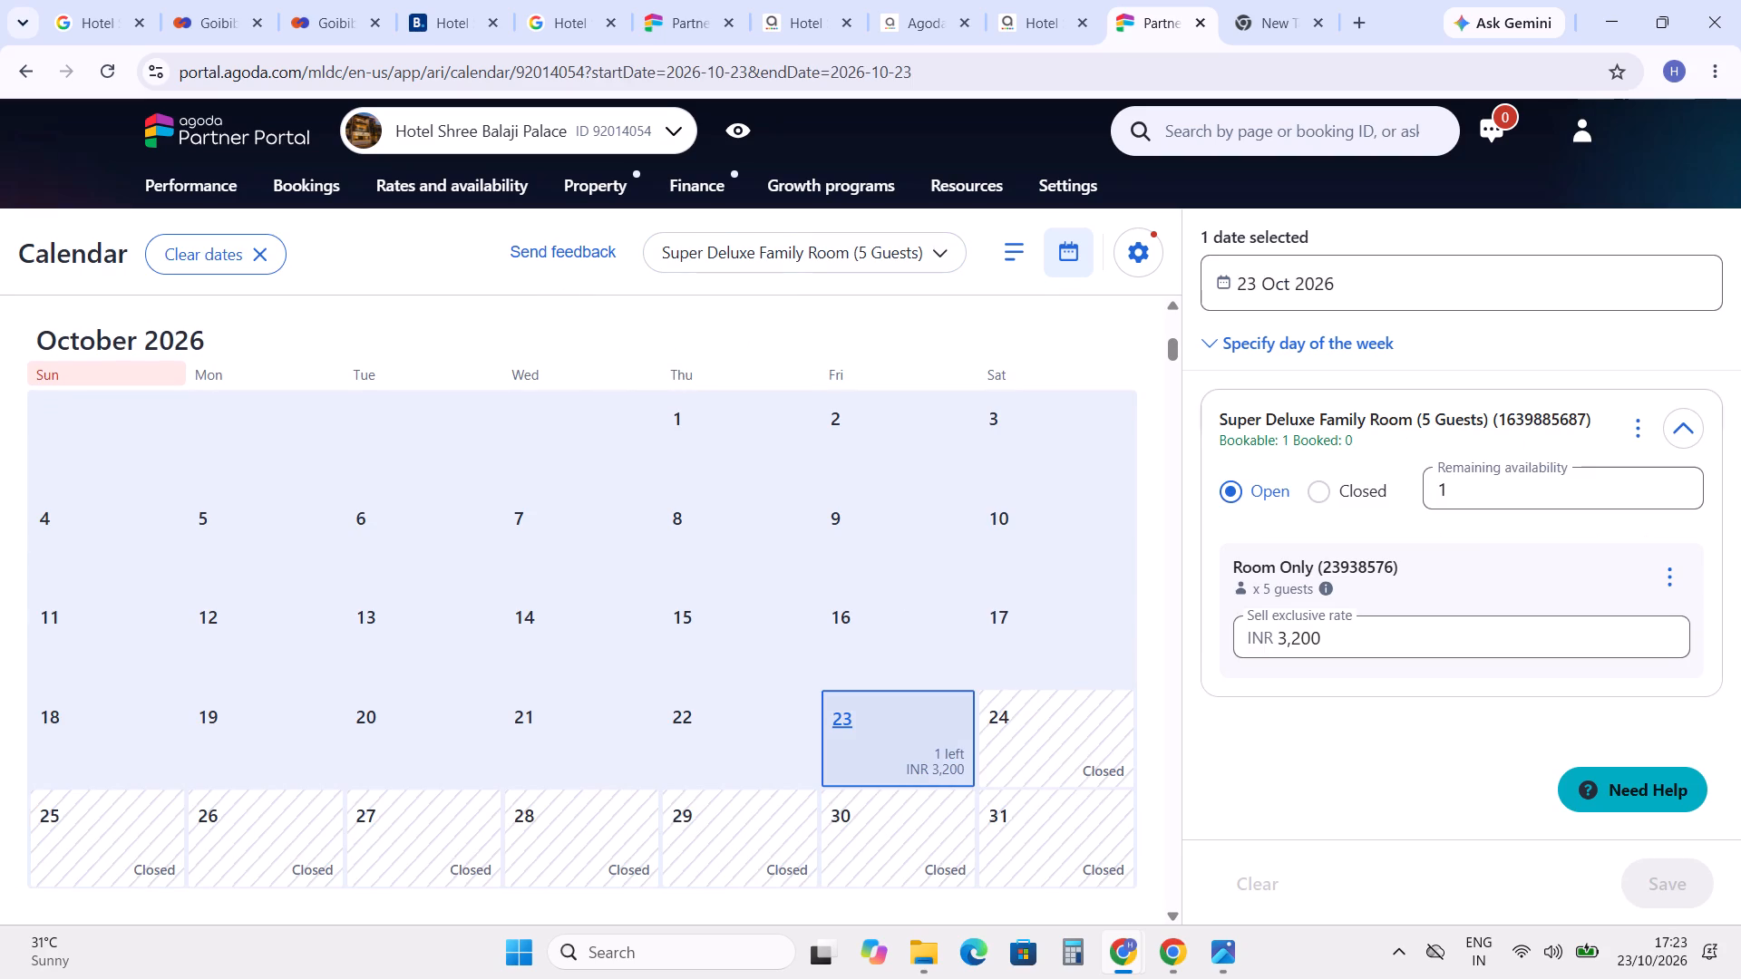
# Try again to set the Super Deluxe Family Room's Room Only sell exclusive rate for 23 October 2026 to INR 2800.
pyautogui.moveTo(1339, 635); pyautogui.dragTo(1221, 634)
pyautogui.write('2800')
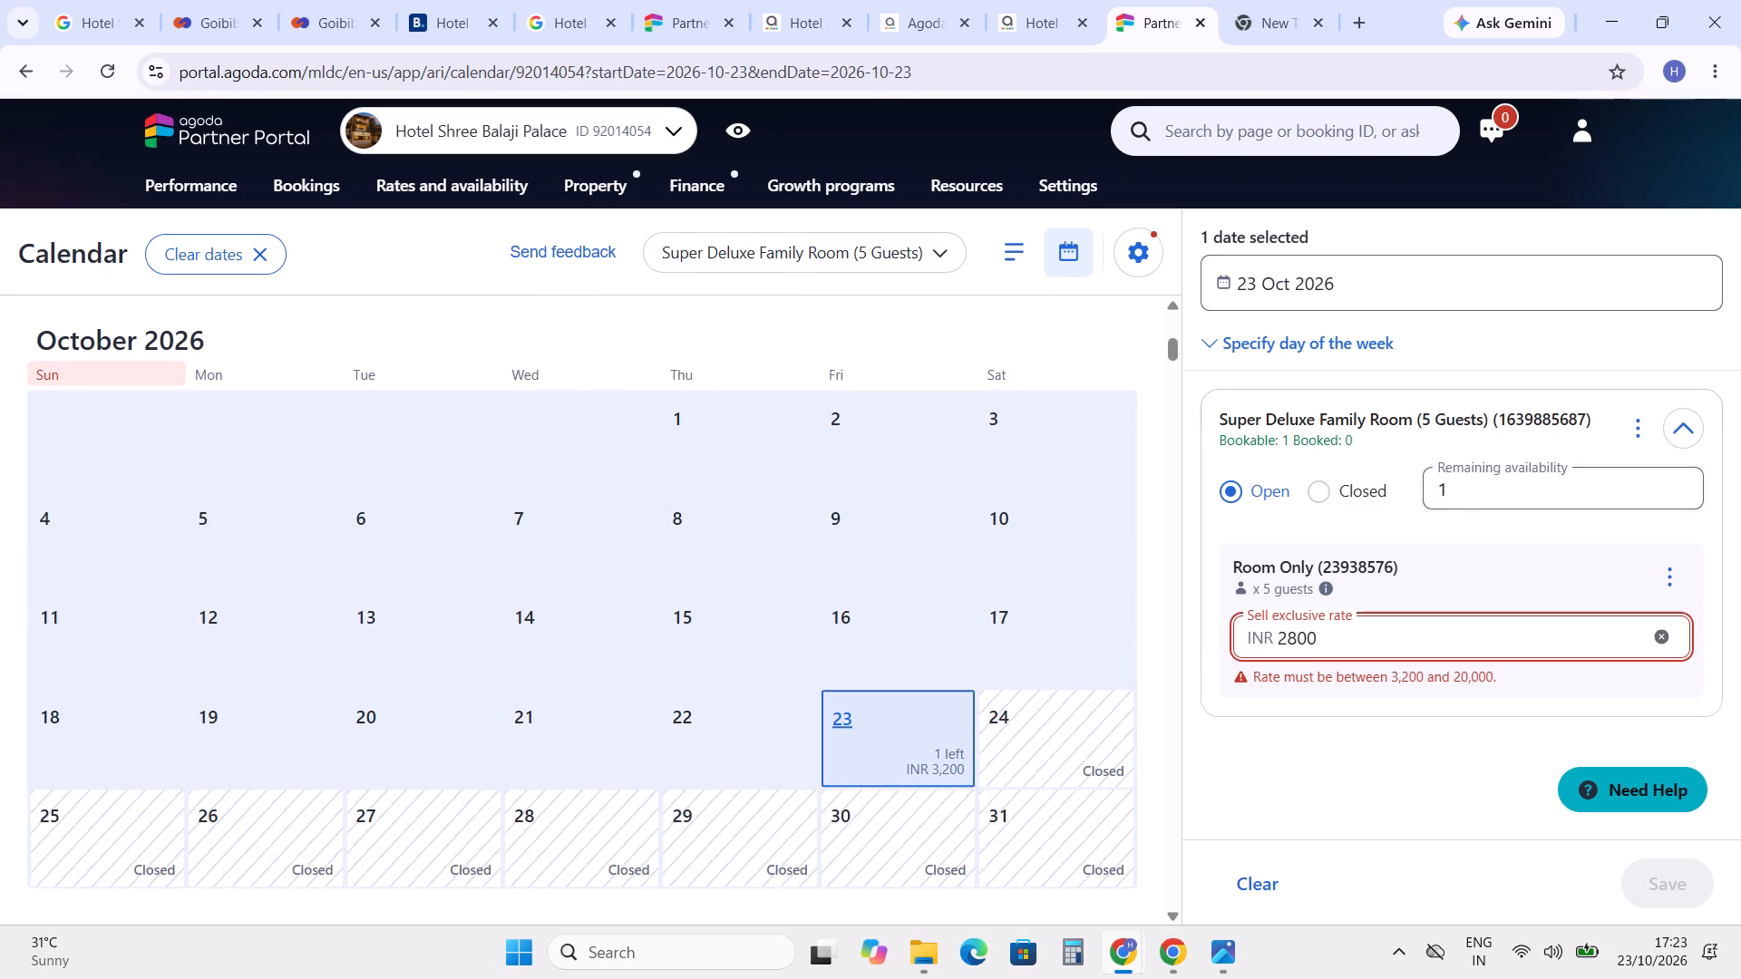
# In the other Partner Portal tab, open the Super Deluxe Family Room's setup, check its room rate settings and save it again.
pyautogui.click(719, 0)
pyautogui.click(1139, 0)
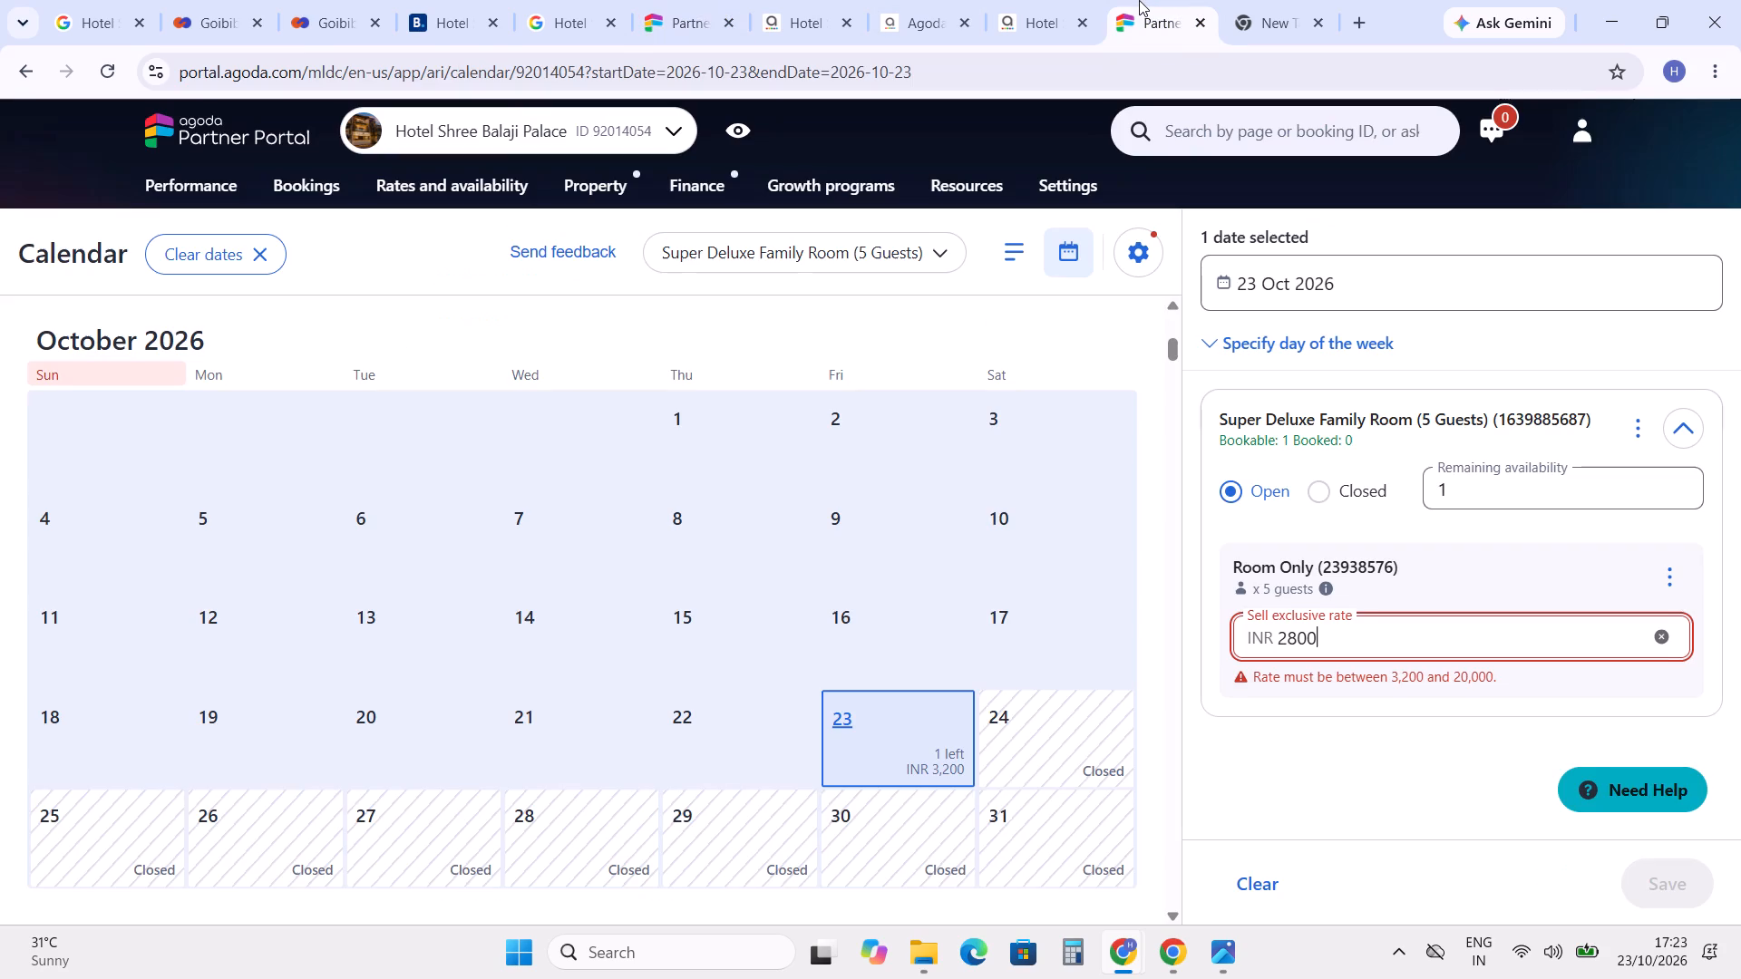
pyautogui.click(1261, 8)
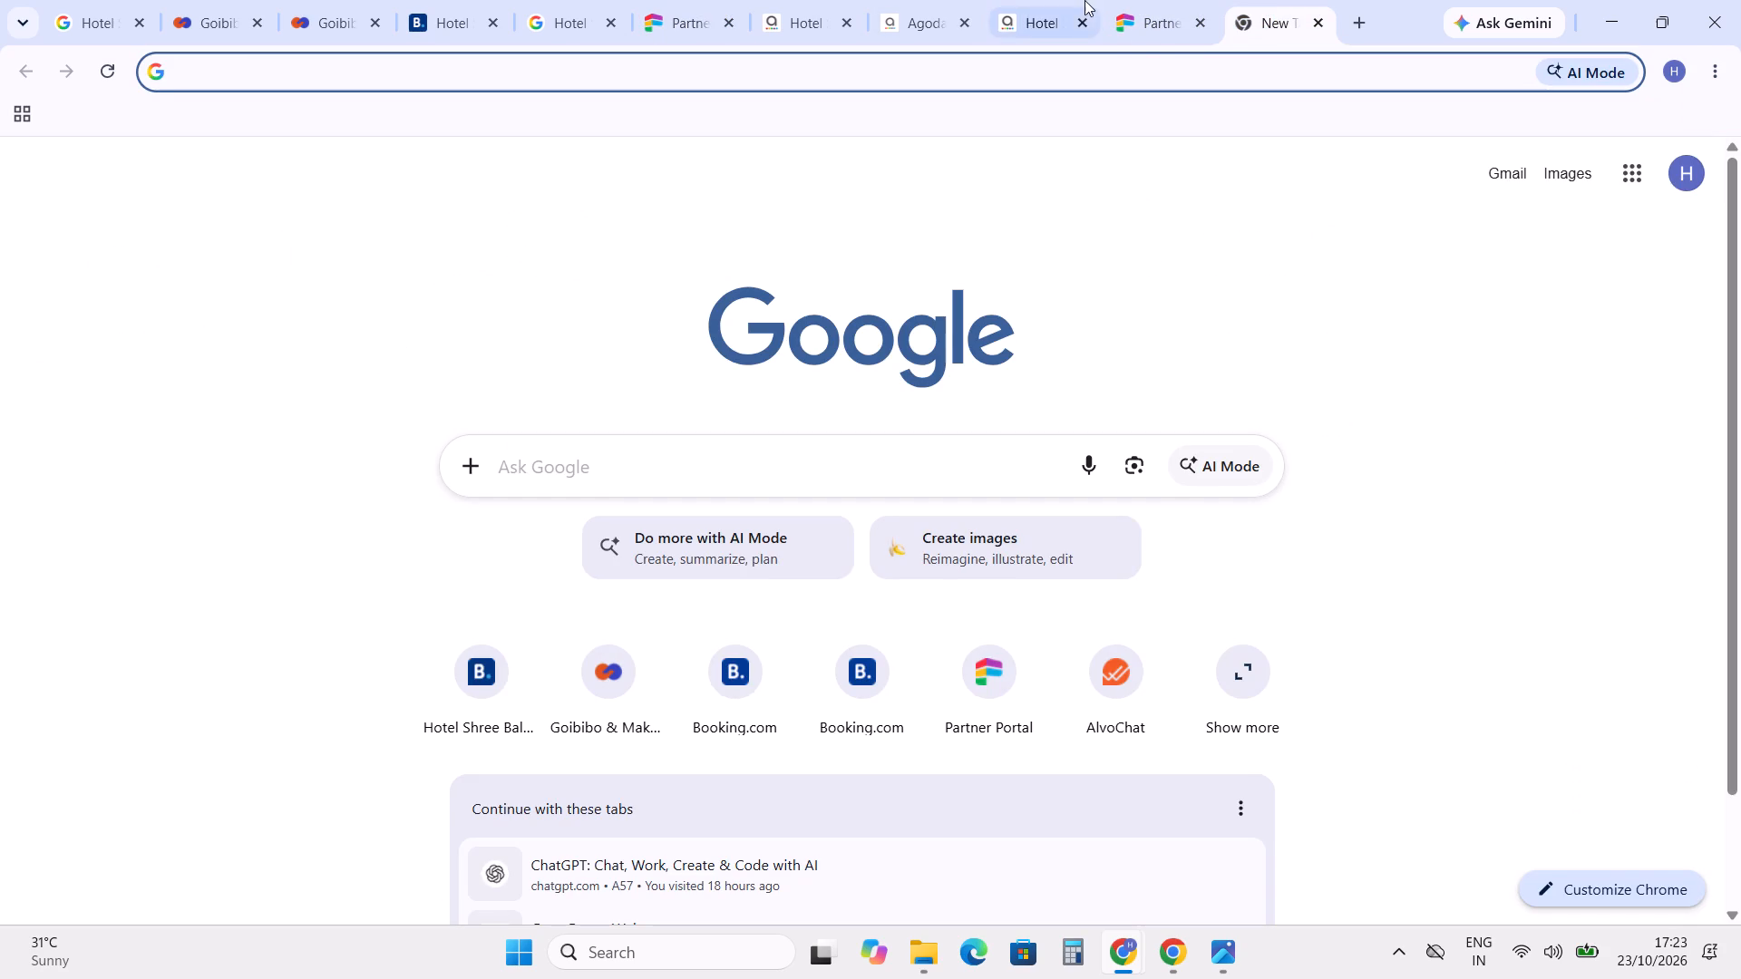
pyautogui.click(1143, 0)
pyautogui.click(744, 0)
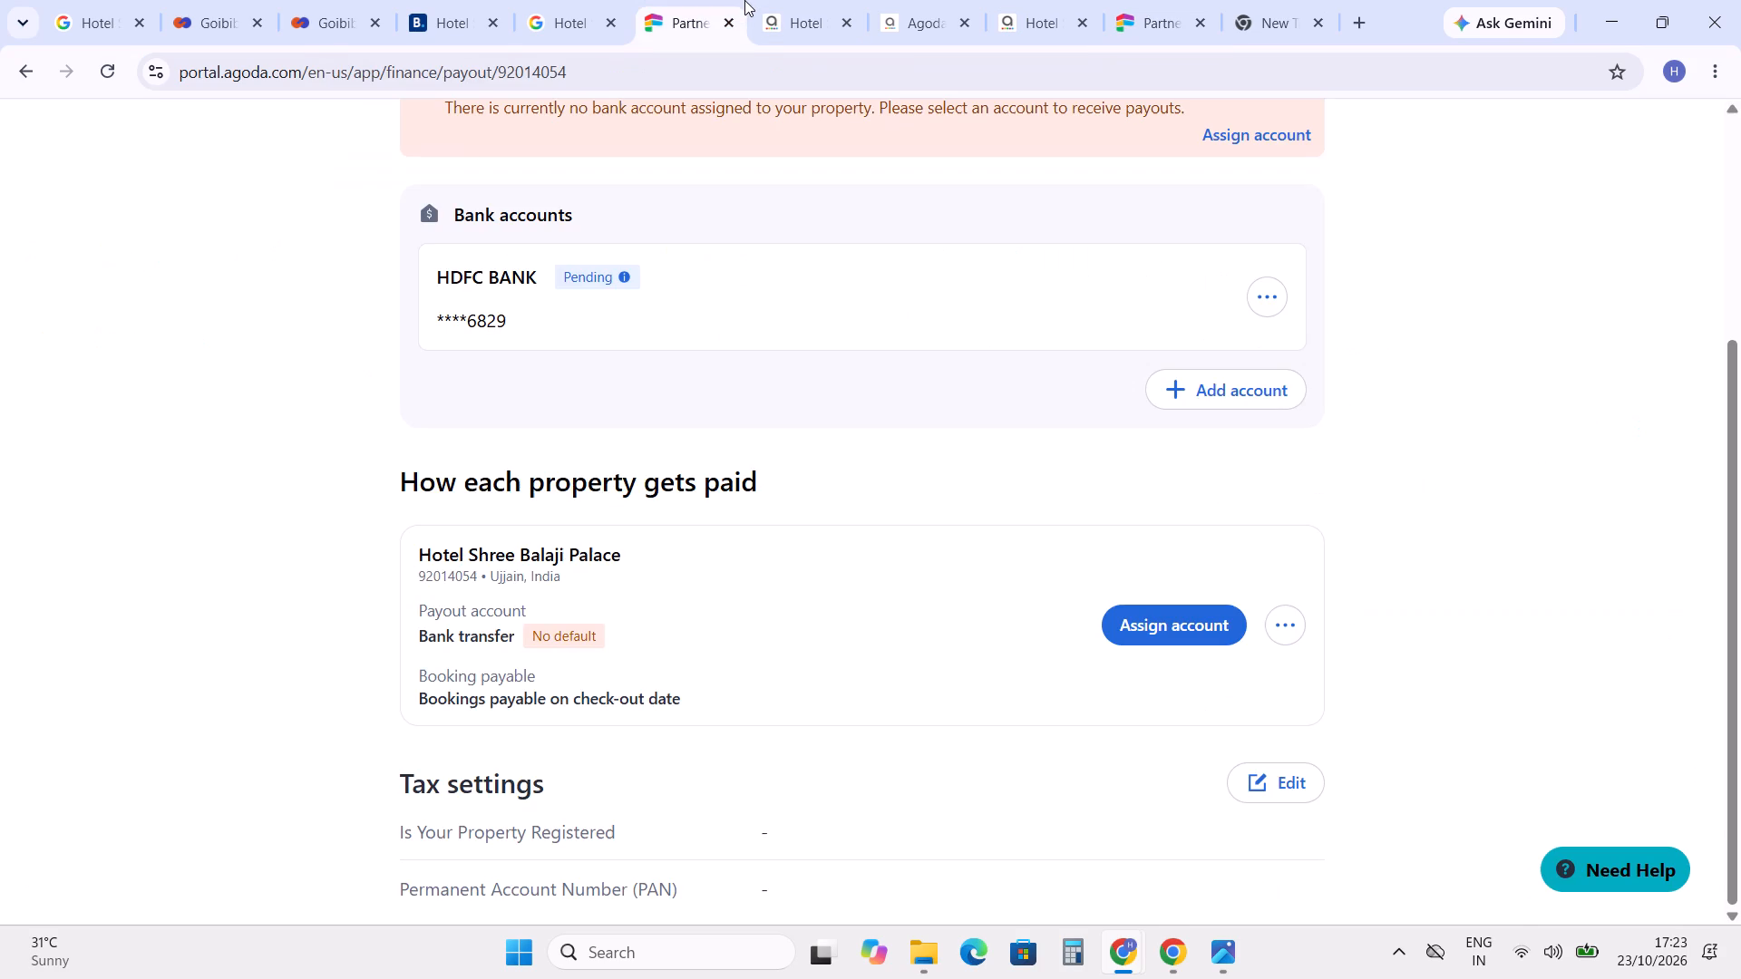
pyautogui.scroll(6, 782, 319)
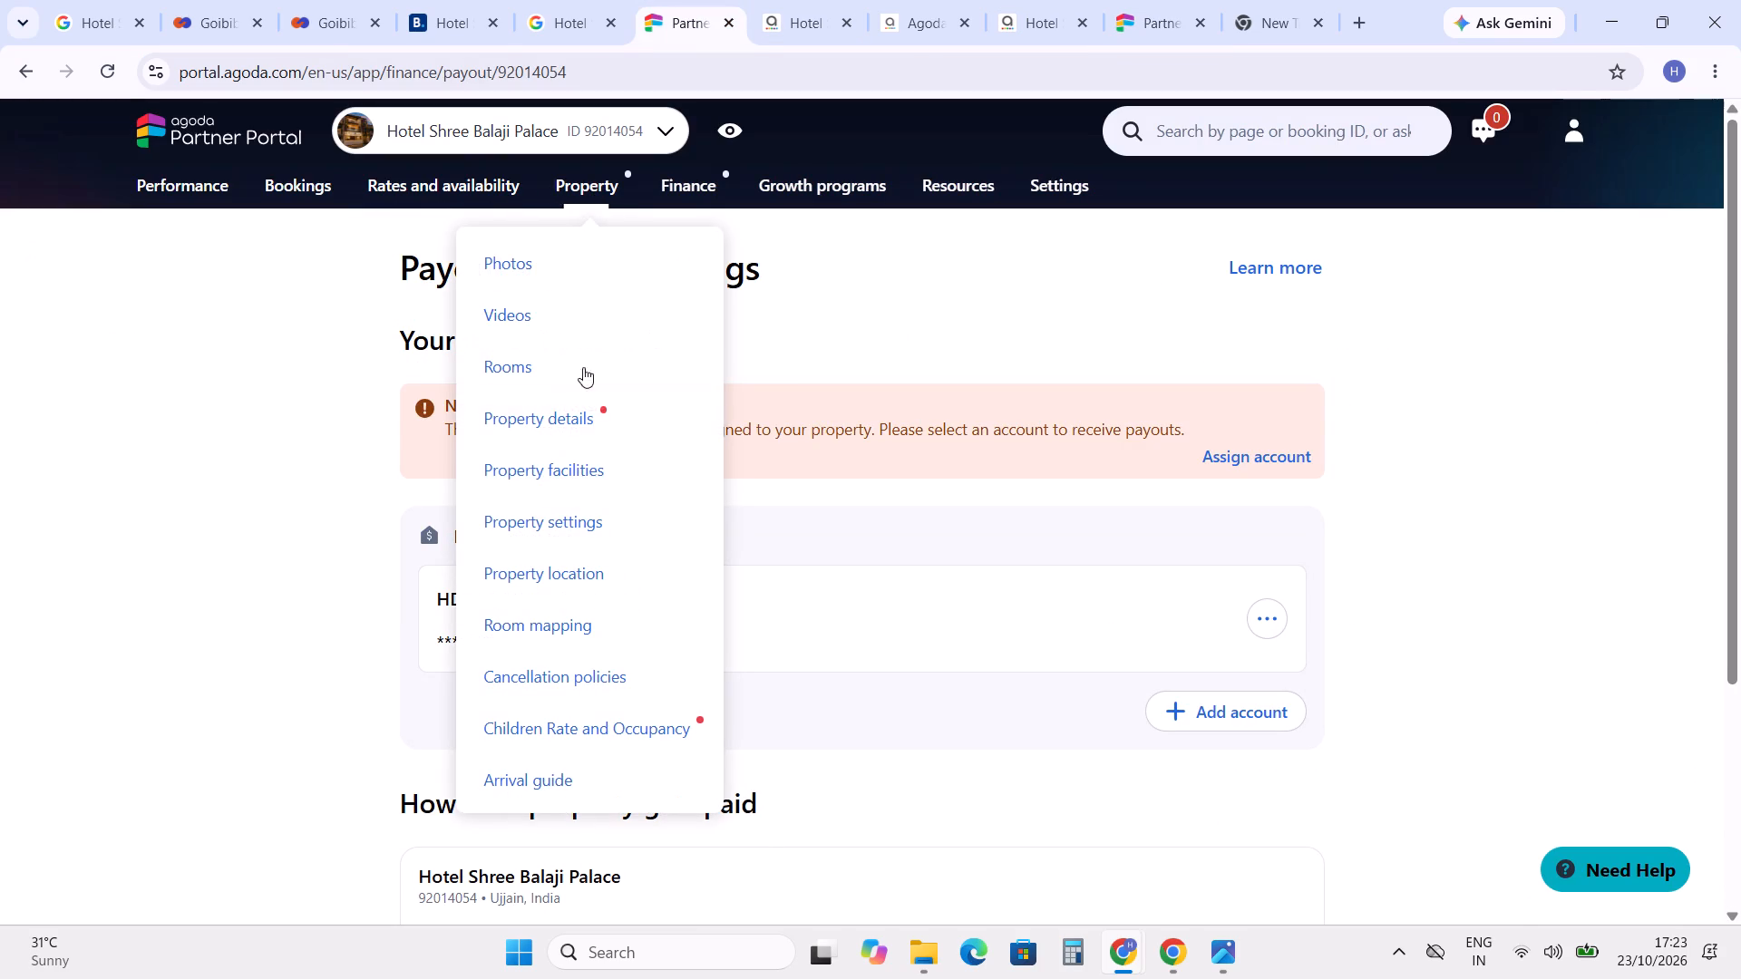
pyautogui.click(593, 427)
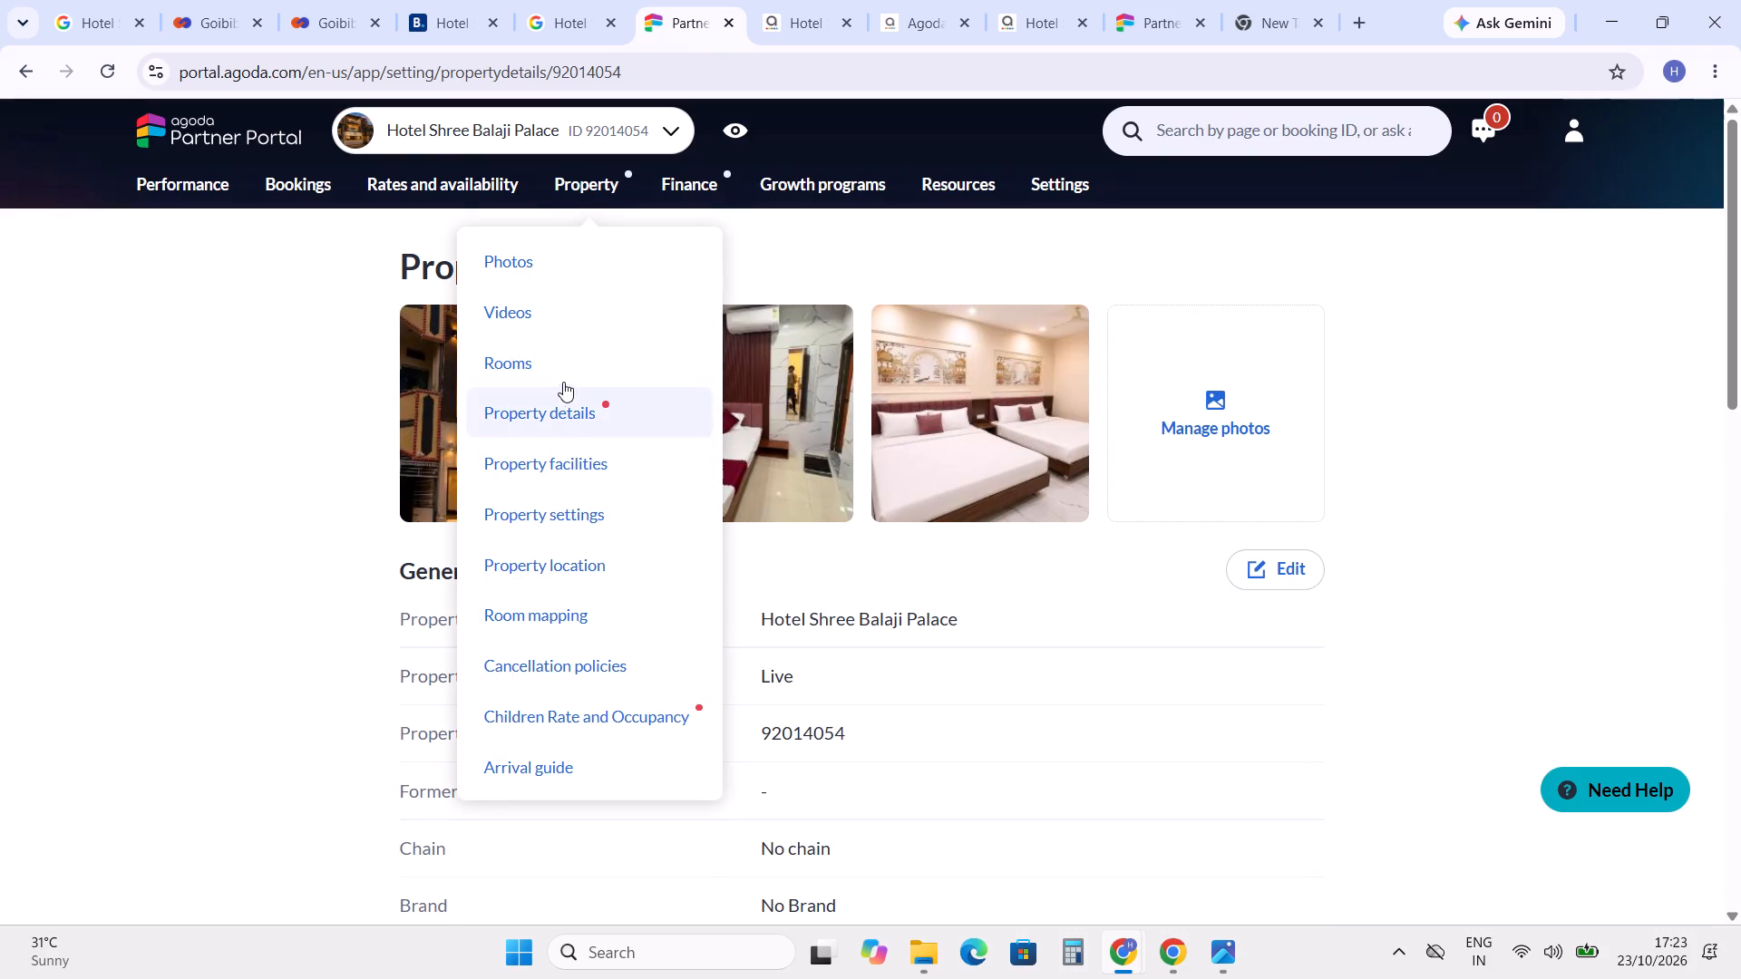
pyautogui.click(563, 374)
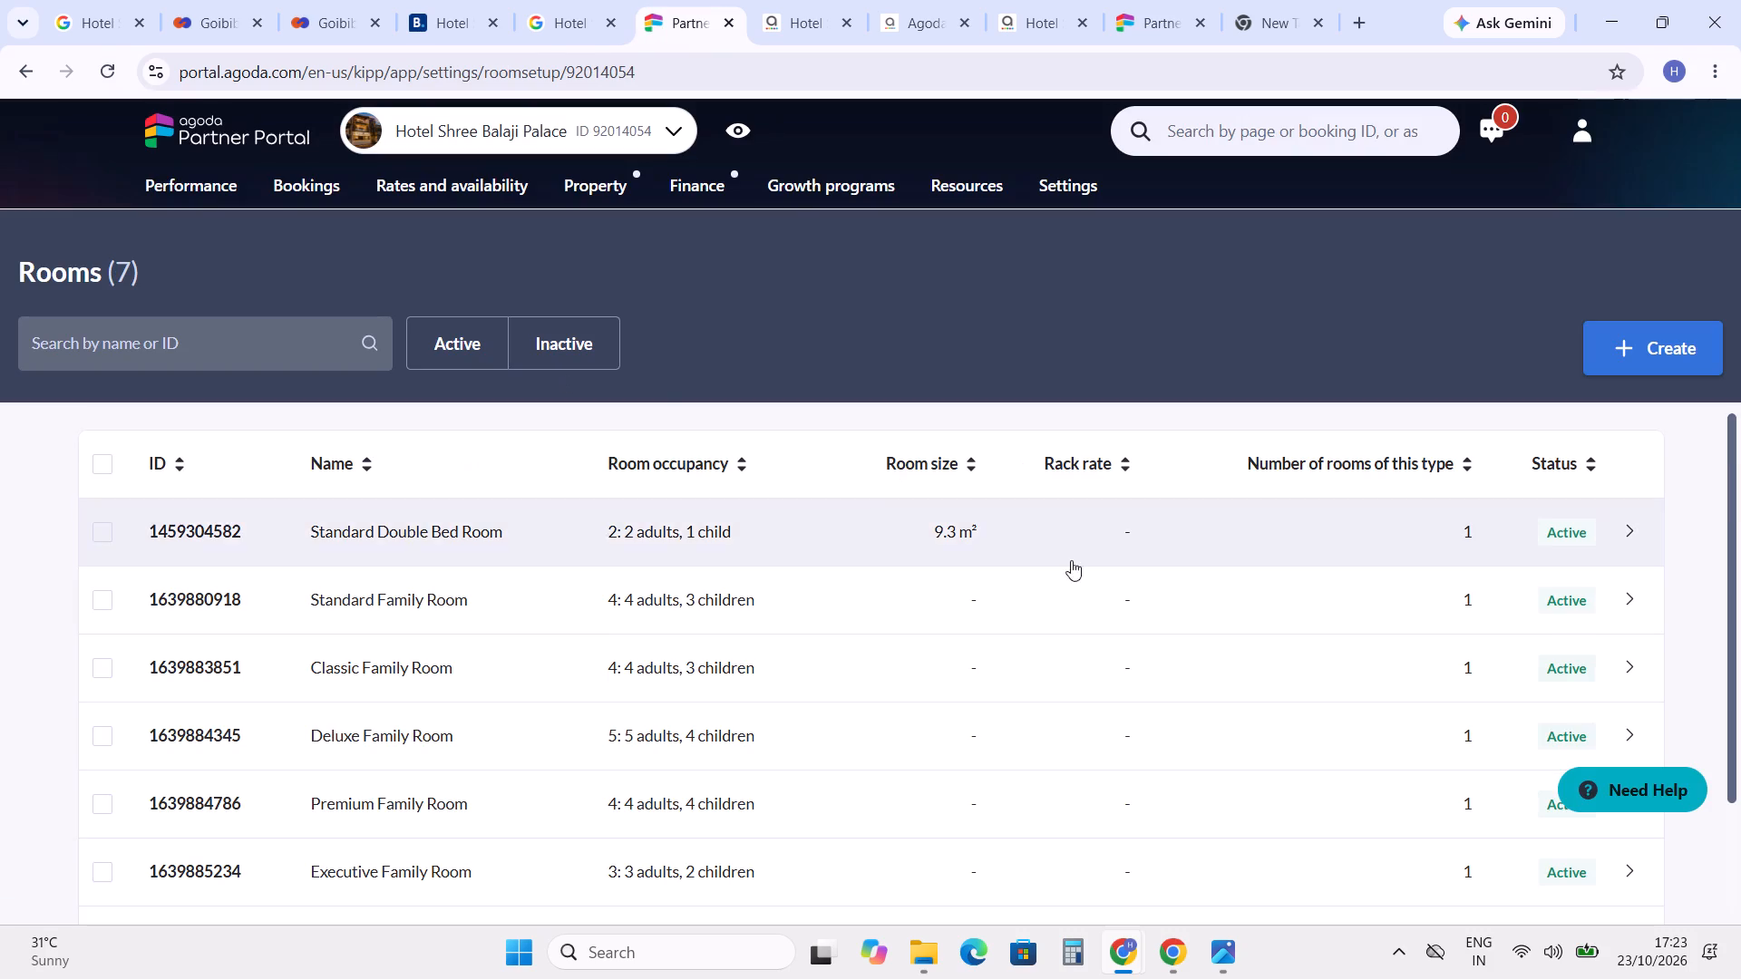
pyautogui.scroll(-3, 1092, 595)
pyautogui.click(1345, 782)
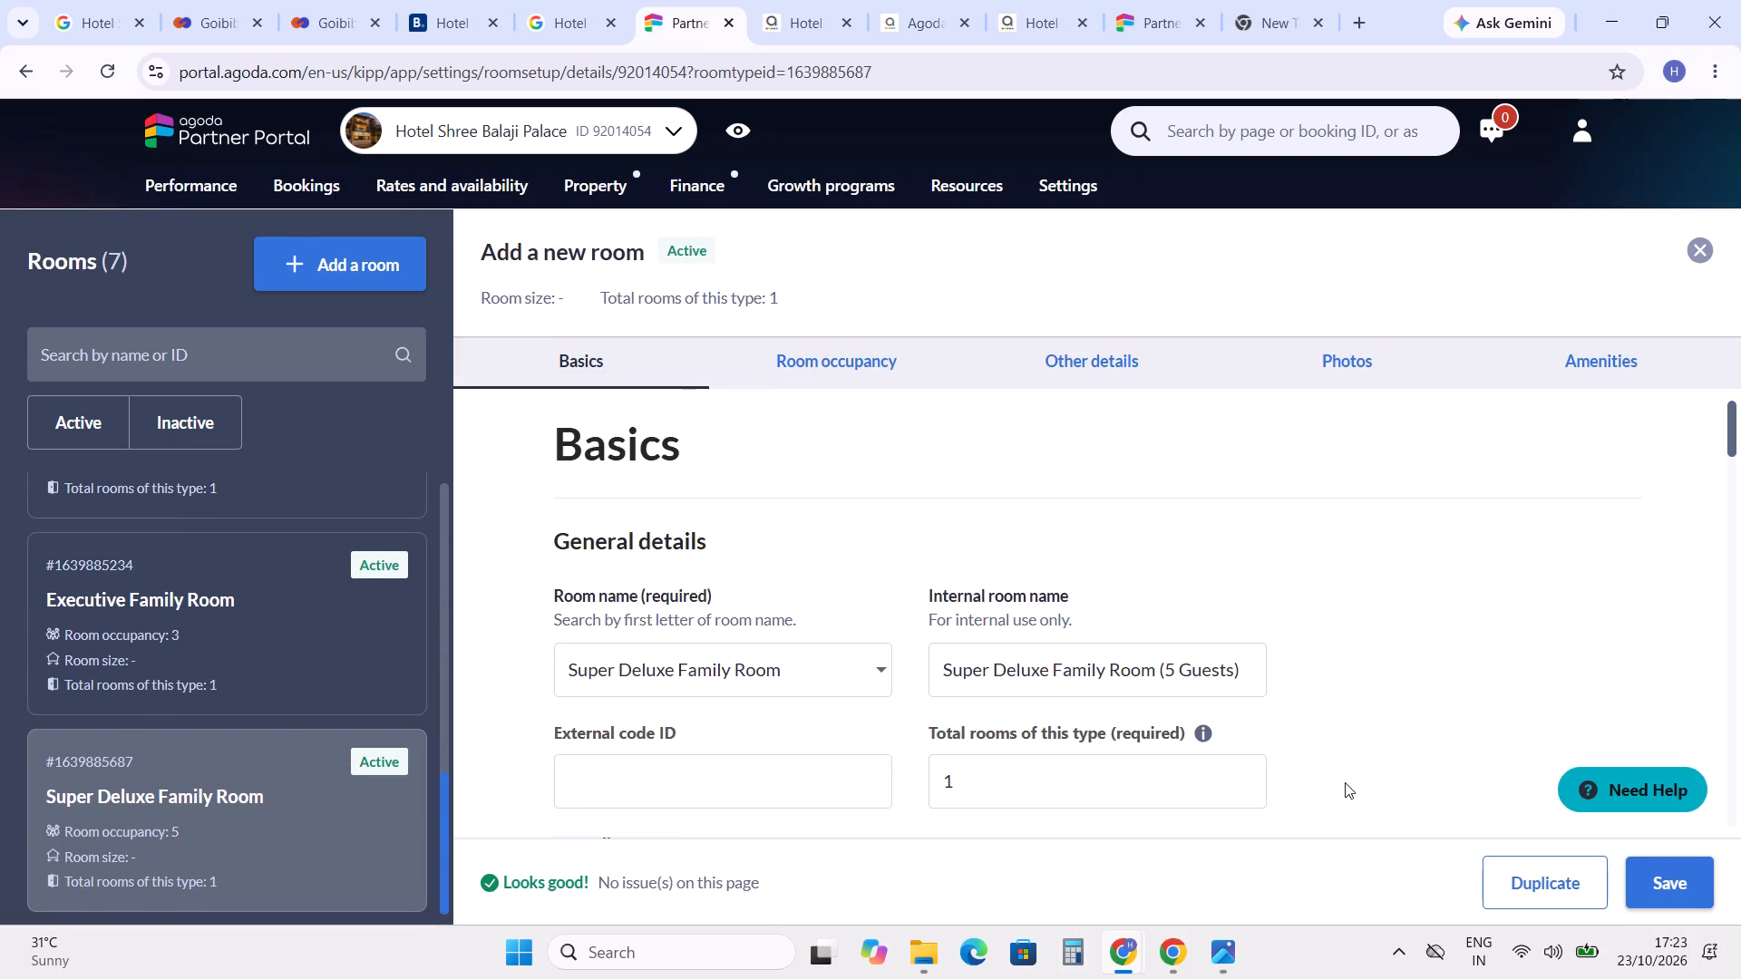
pyautogui.scroll(-5, 1345, 782)
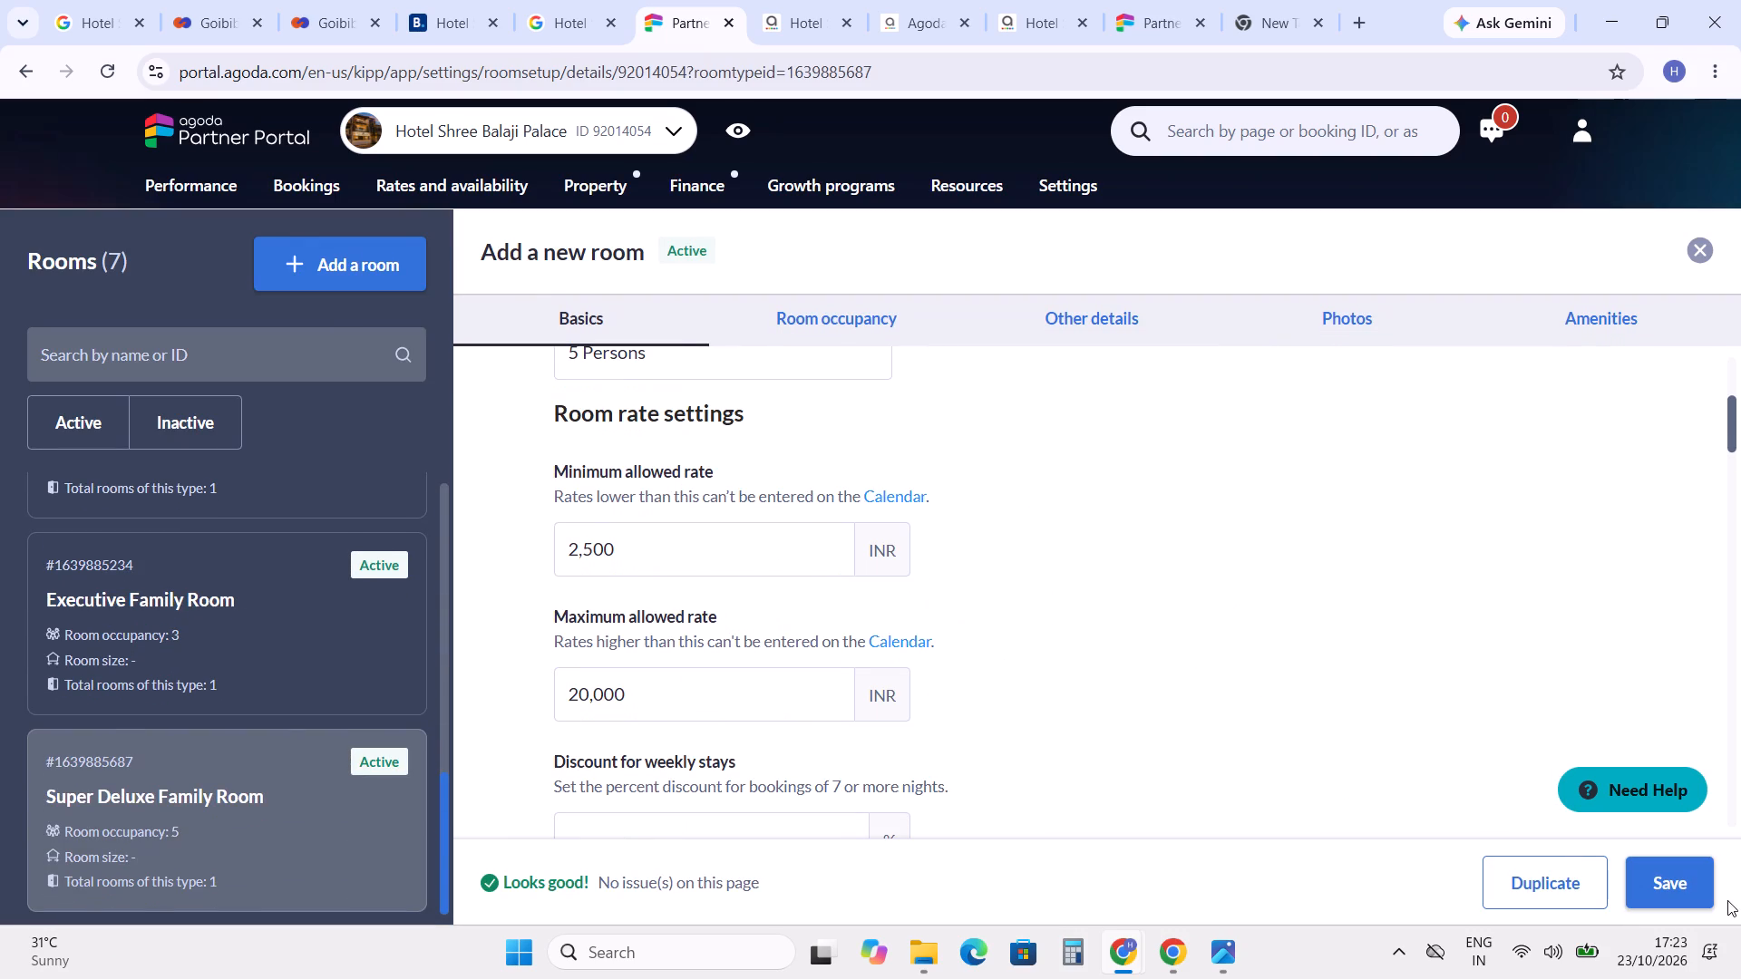
pyautogui.click(1692, 883)
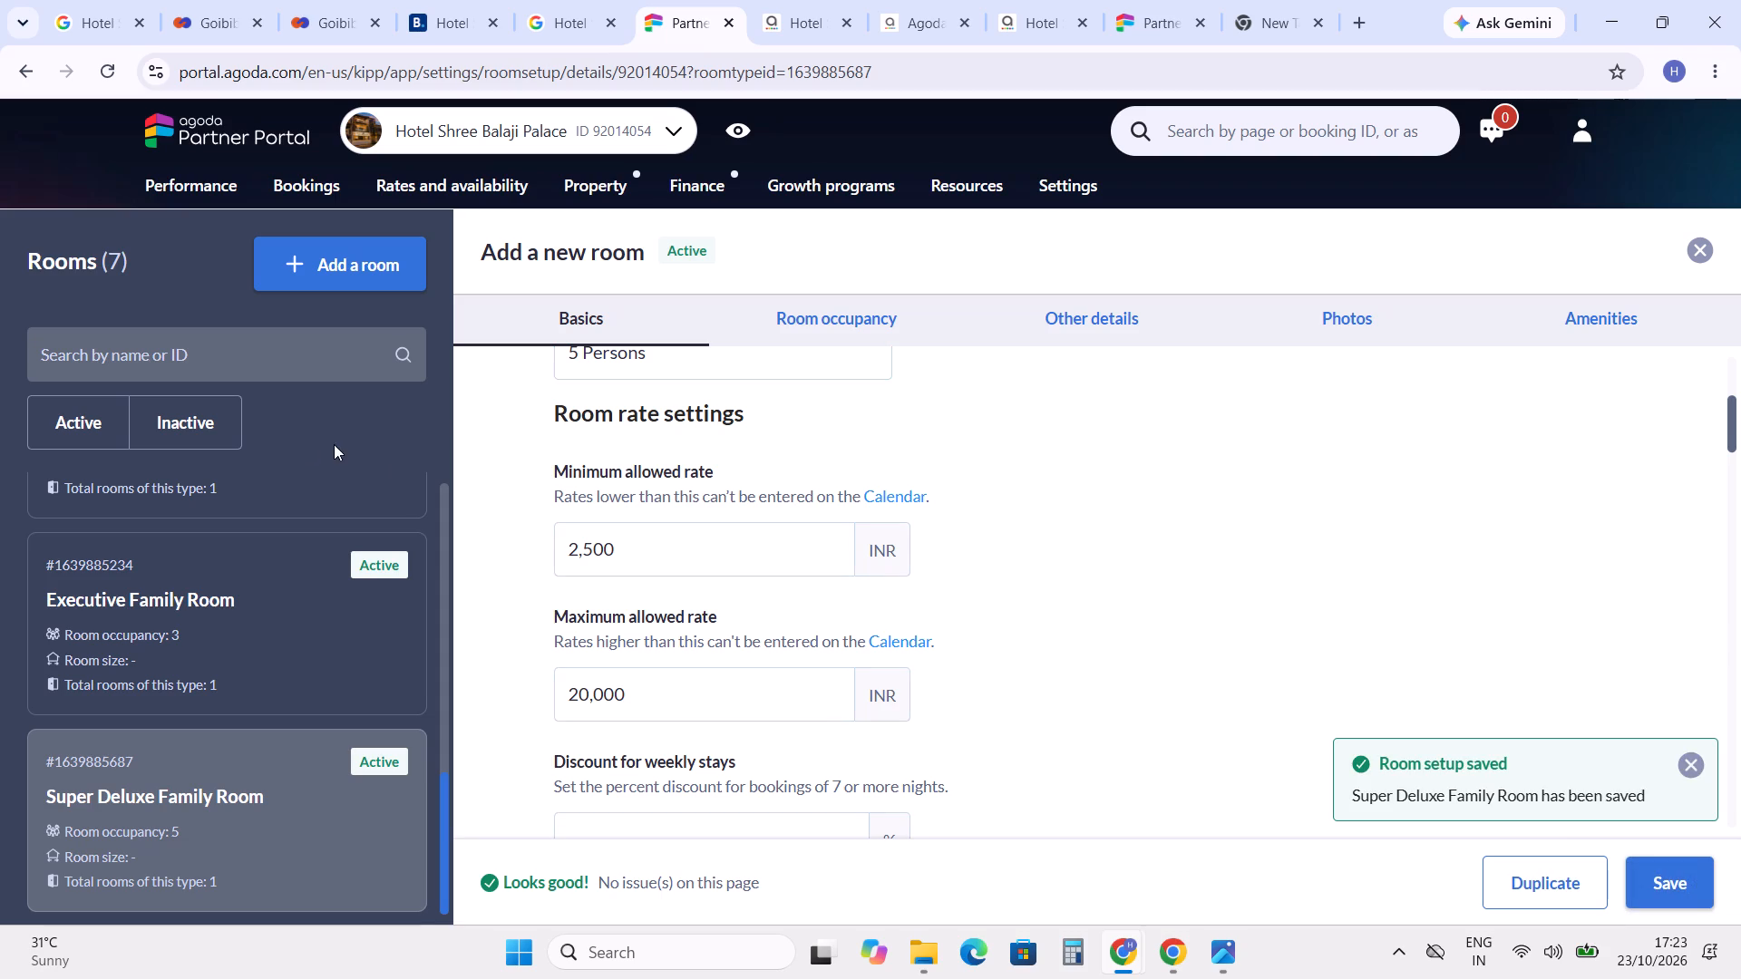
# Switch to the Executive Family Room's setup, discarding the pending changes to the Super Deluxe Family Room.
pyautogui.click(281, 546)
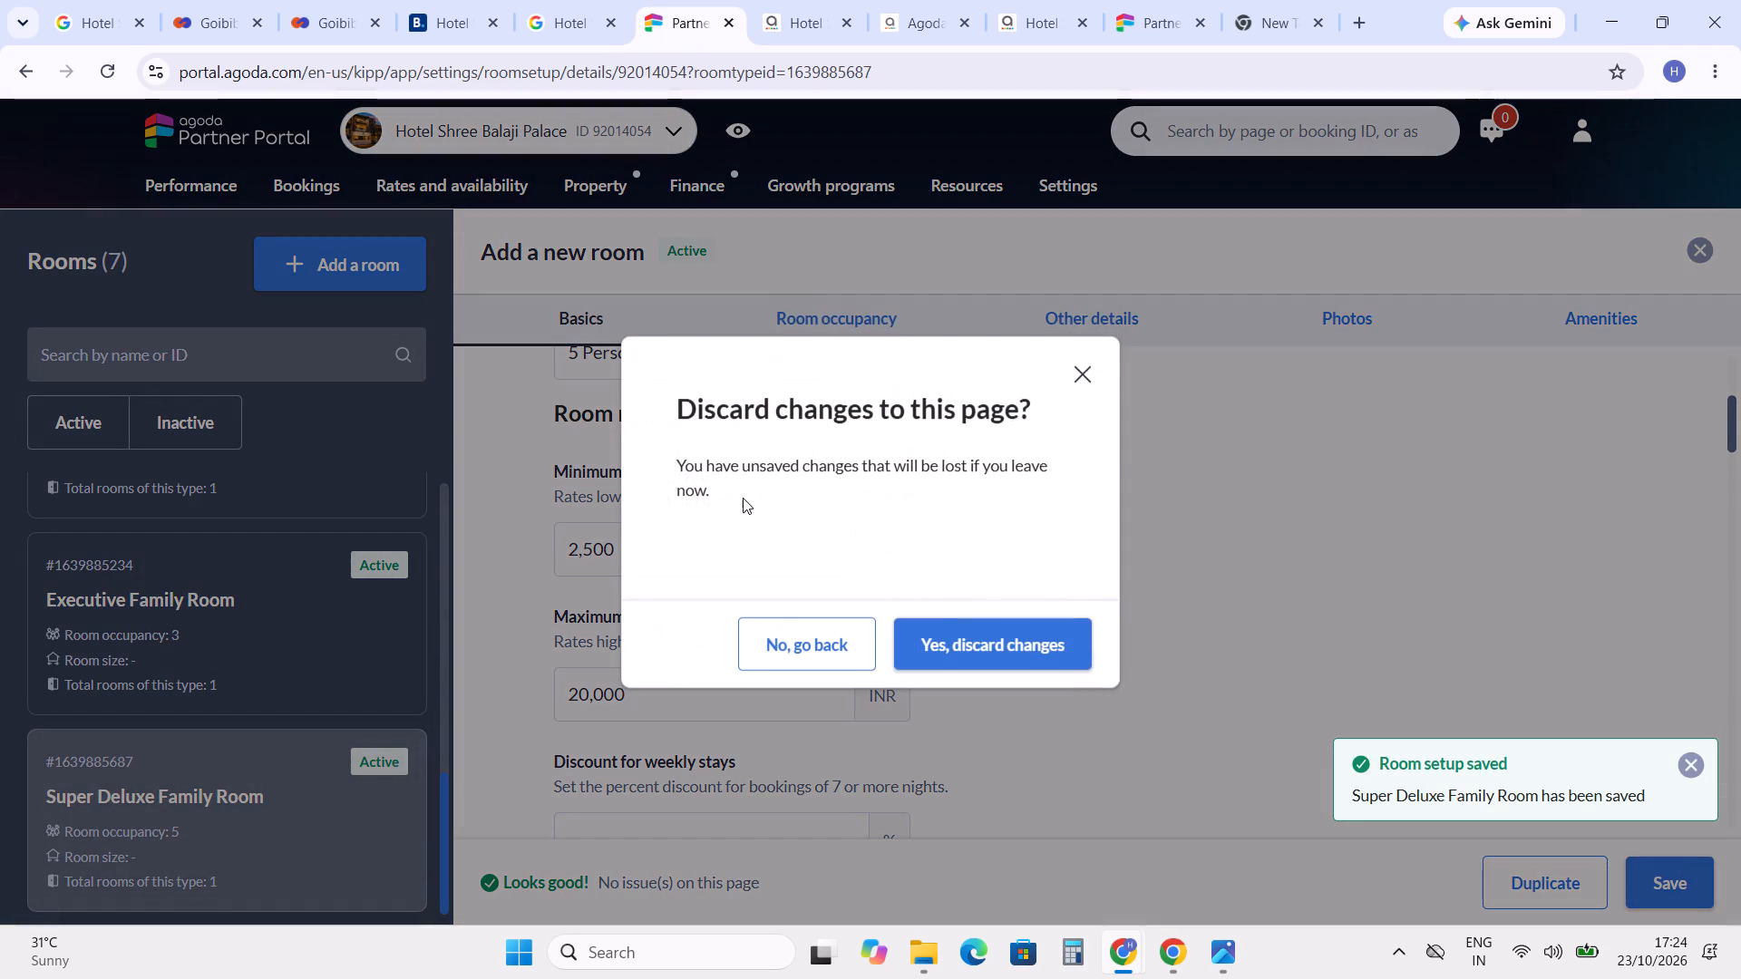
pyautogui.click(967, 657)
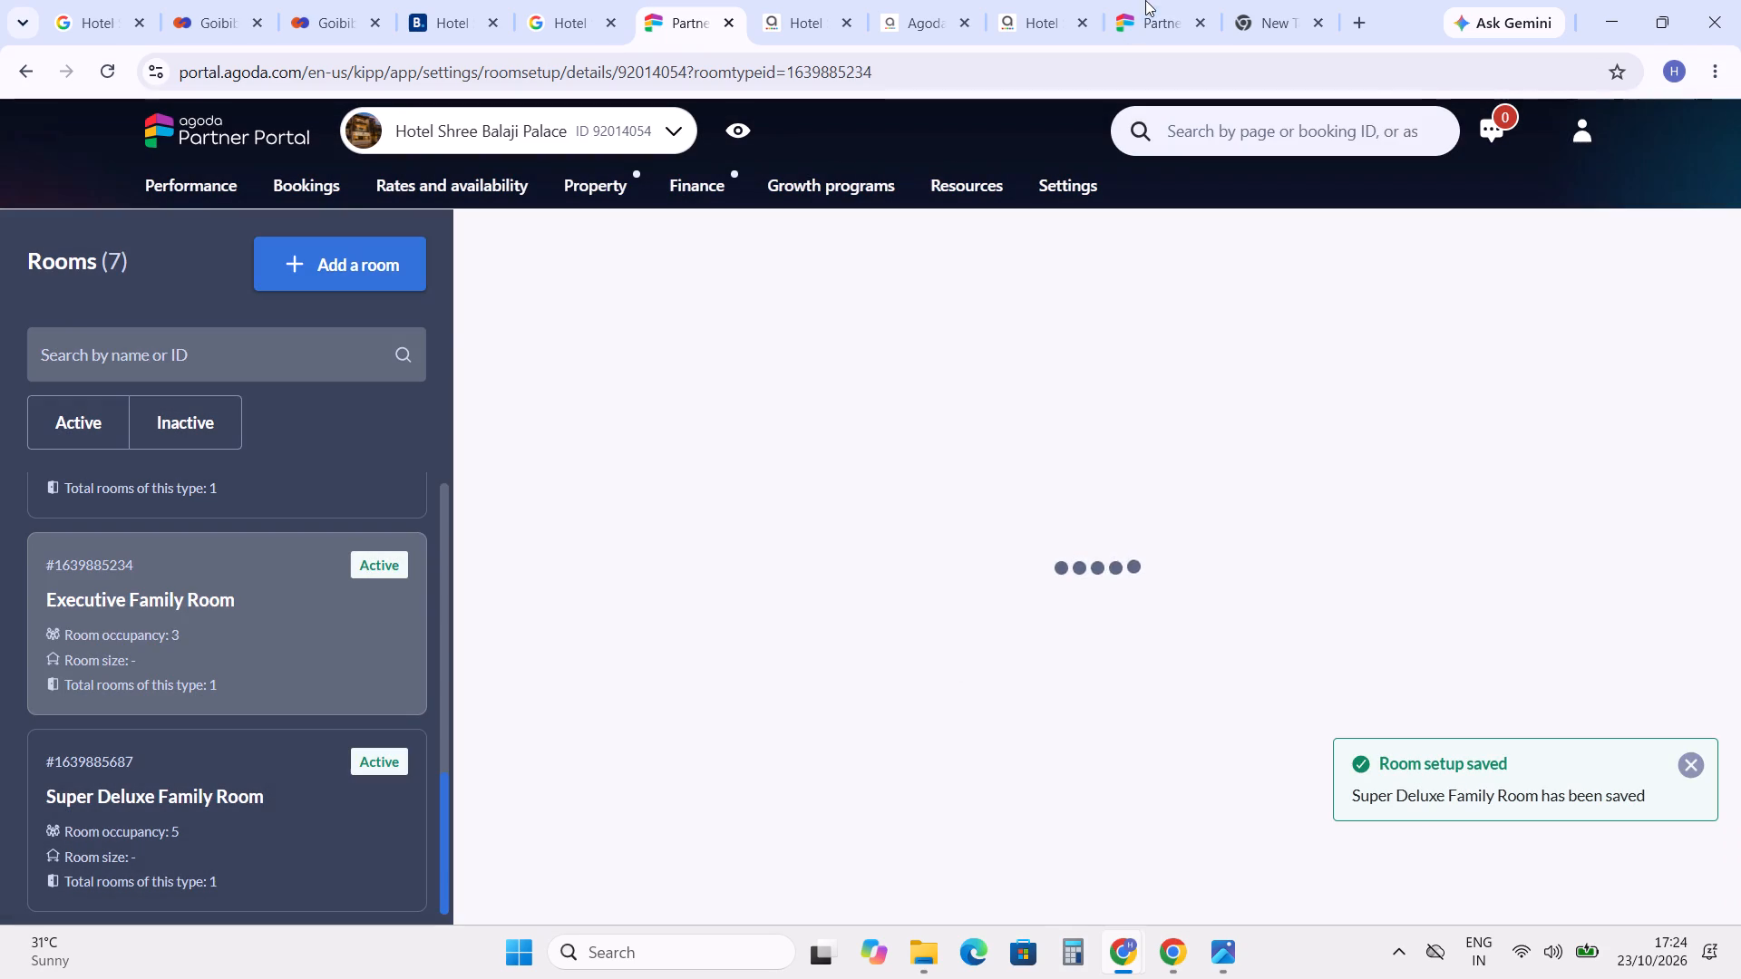
# Return to the tab with the rates and availability calendar and reload it.
pyautogui.click(1156, 0)
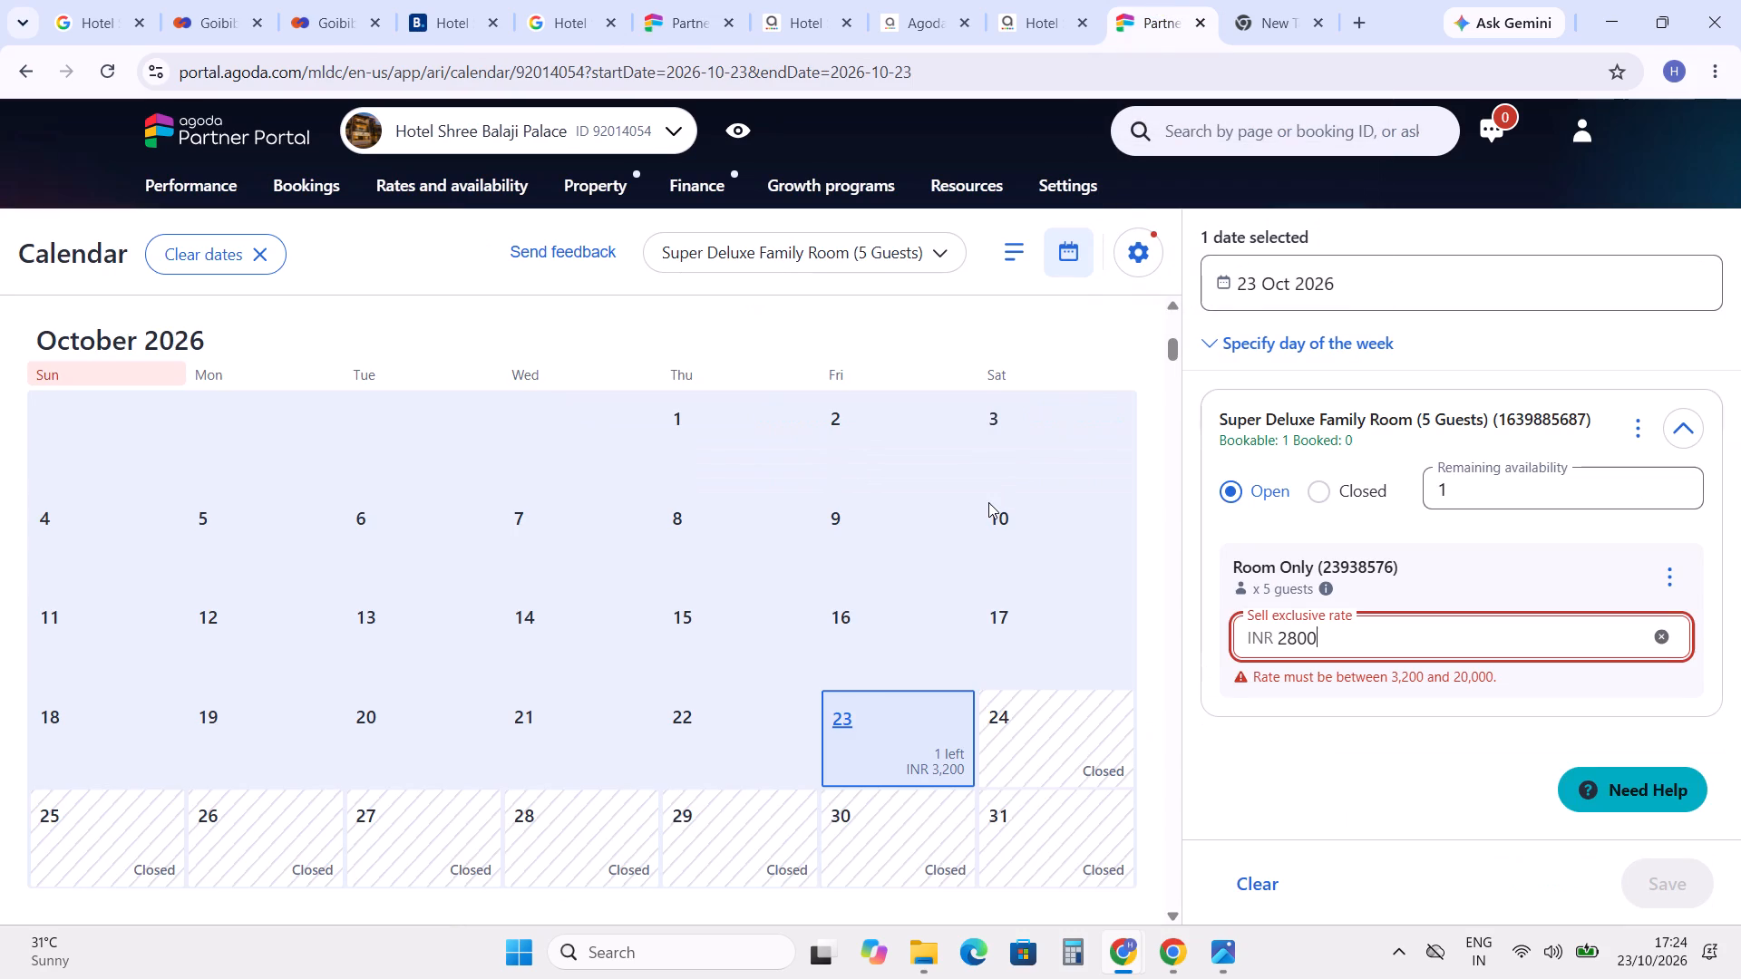
pyautogui.press('F5')
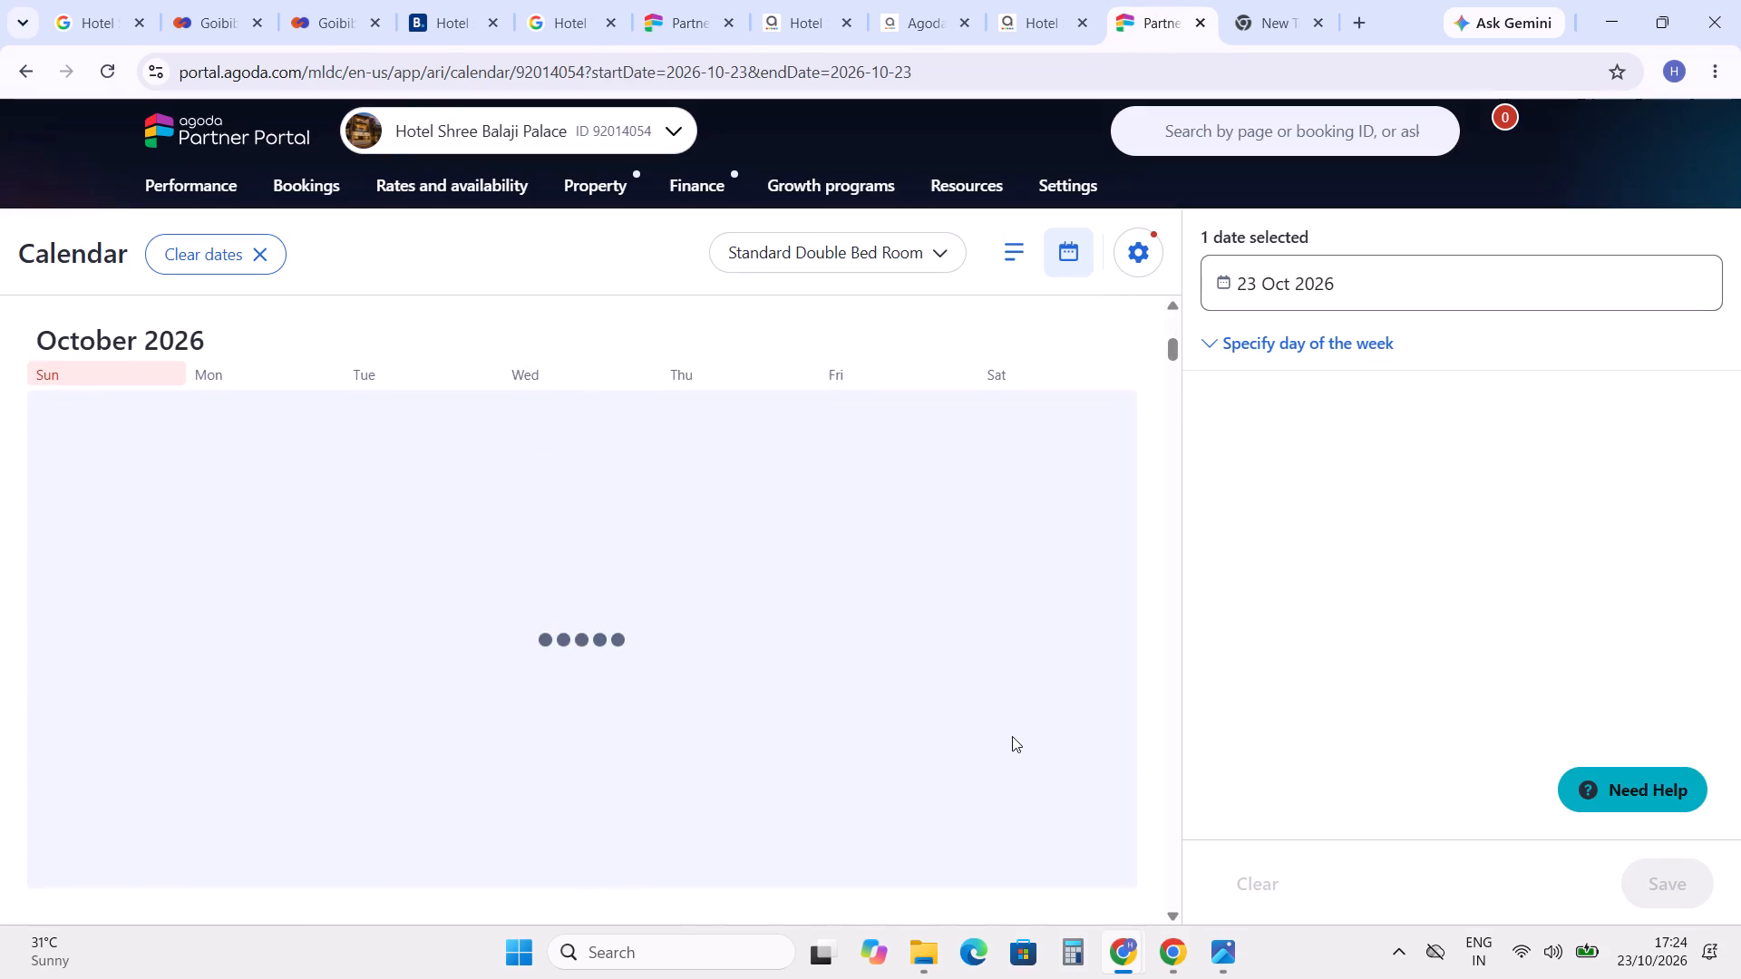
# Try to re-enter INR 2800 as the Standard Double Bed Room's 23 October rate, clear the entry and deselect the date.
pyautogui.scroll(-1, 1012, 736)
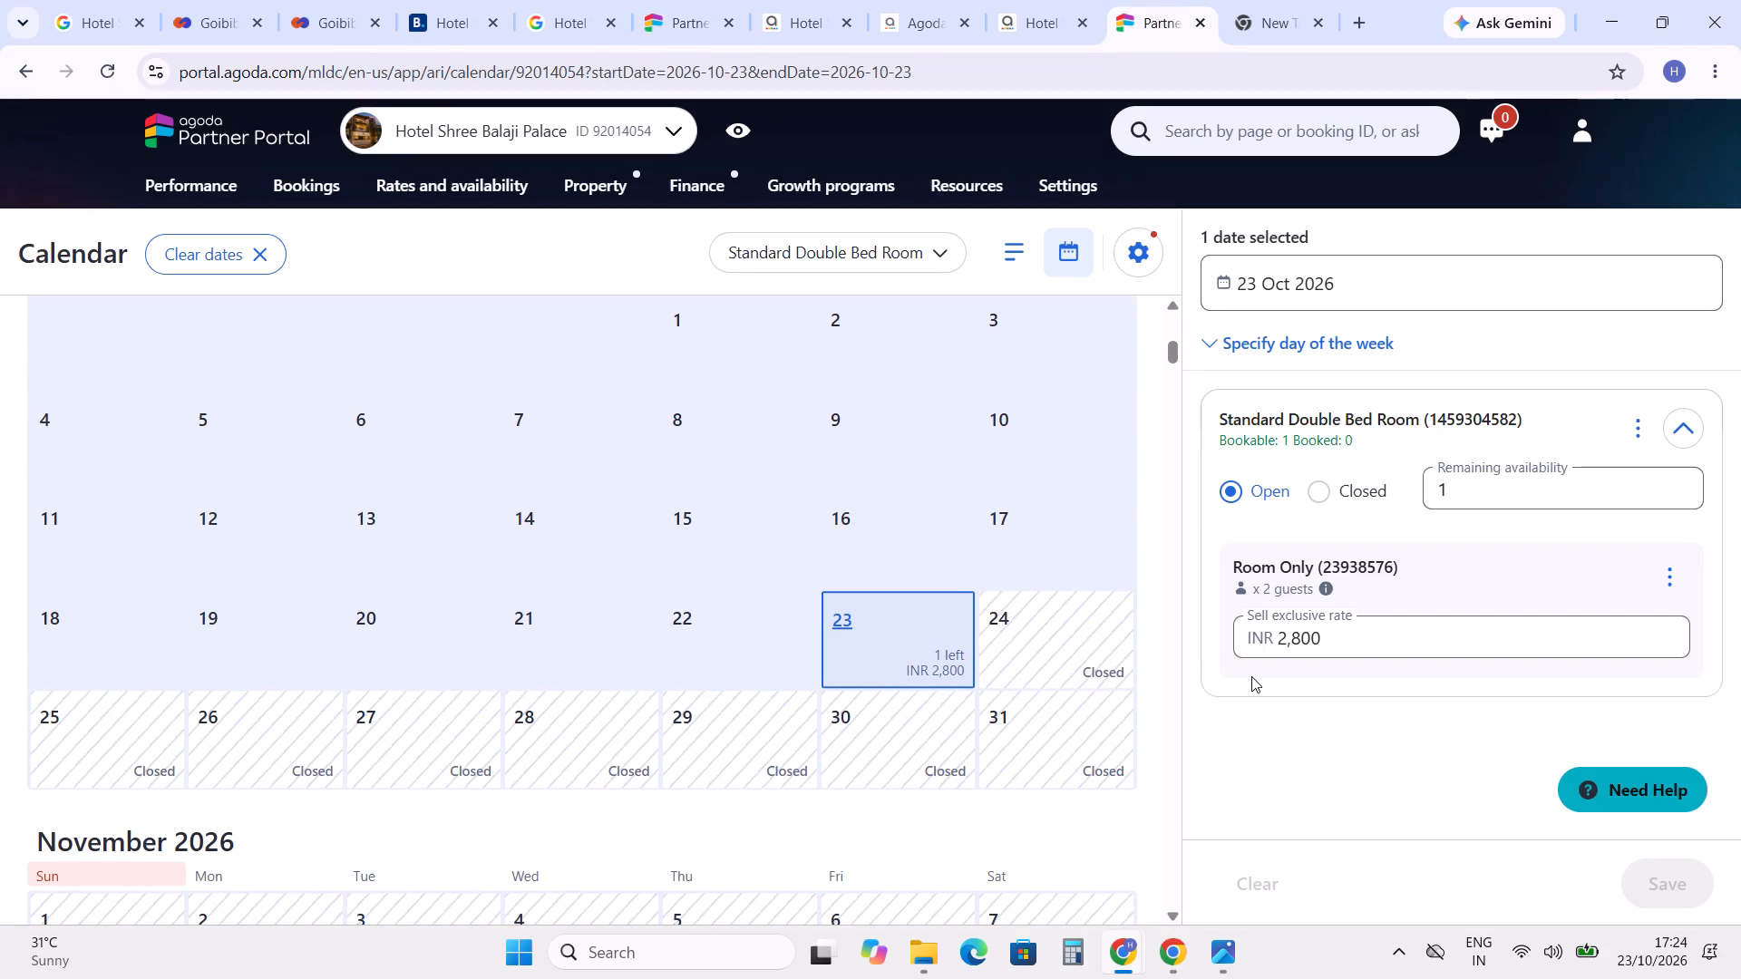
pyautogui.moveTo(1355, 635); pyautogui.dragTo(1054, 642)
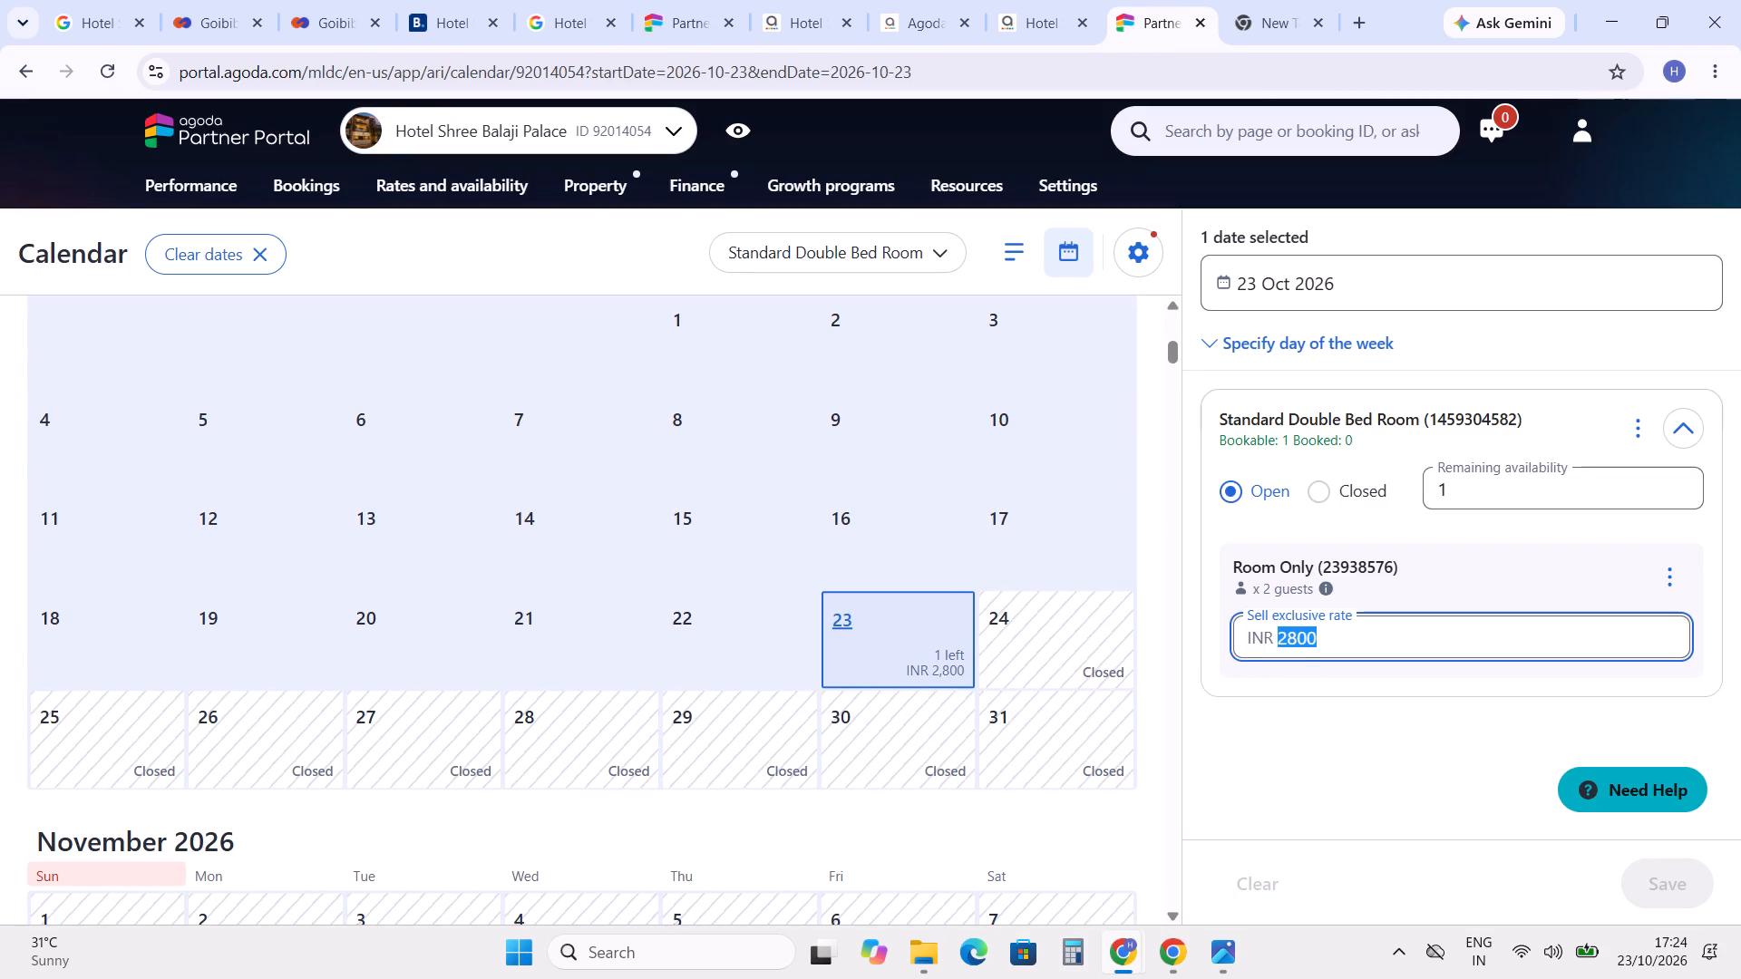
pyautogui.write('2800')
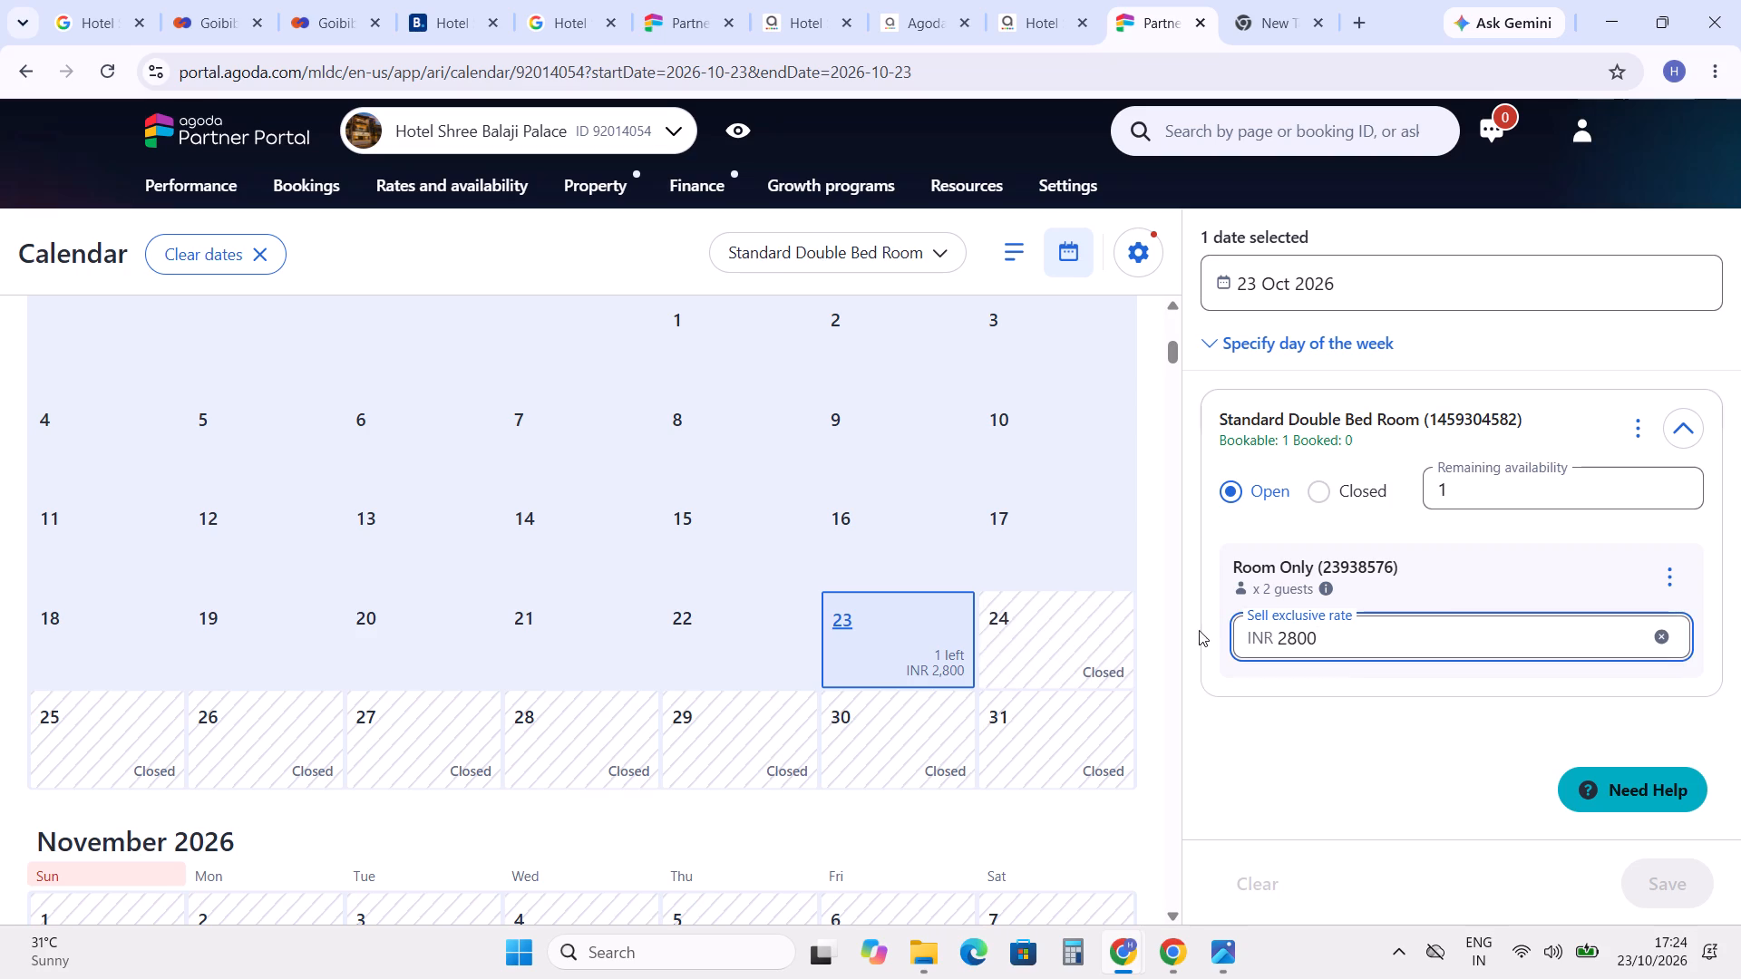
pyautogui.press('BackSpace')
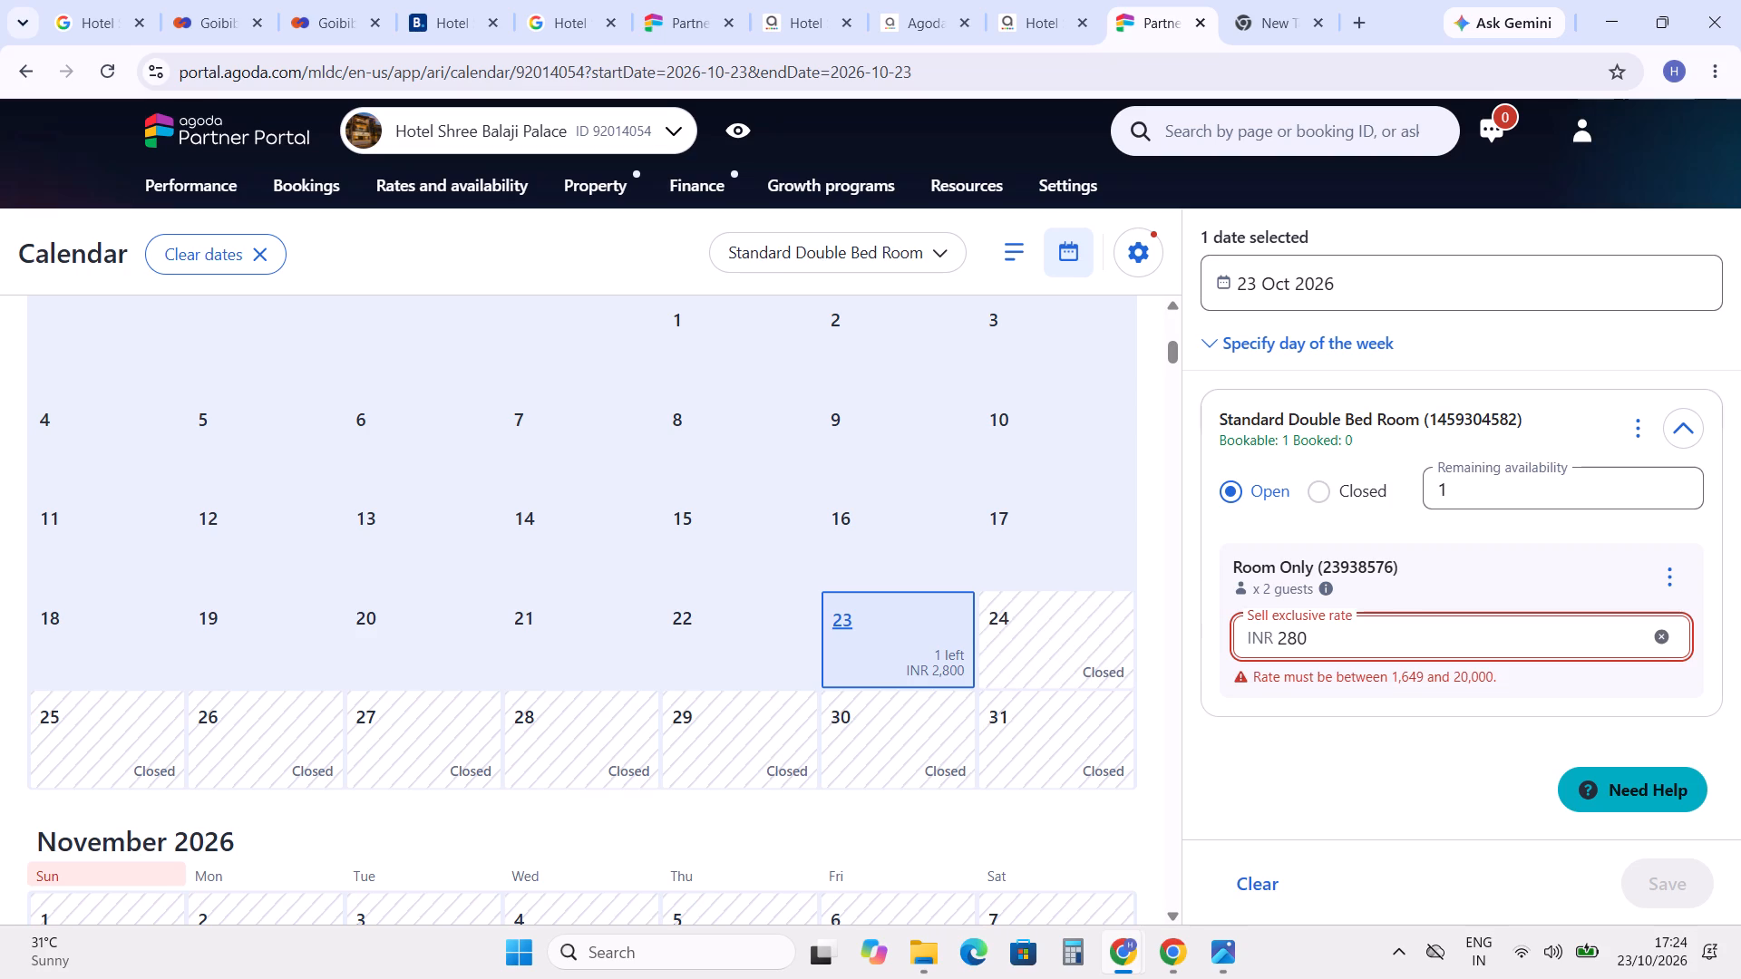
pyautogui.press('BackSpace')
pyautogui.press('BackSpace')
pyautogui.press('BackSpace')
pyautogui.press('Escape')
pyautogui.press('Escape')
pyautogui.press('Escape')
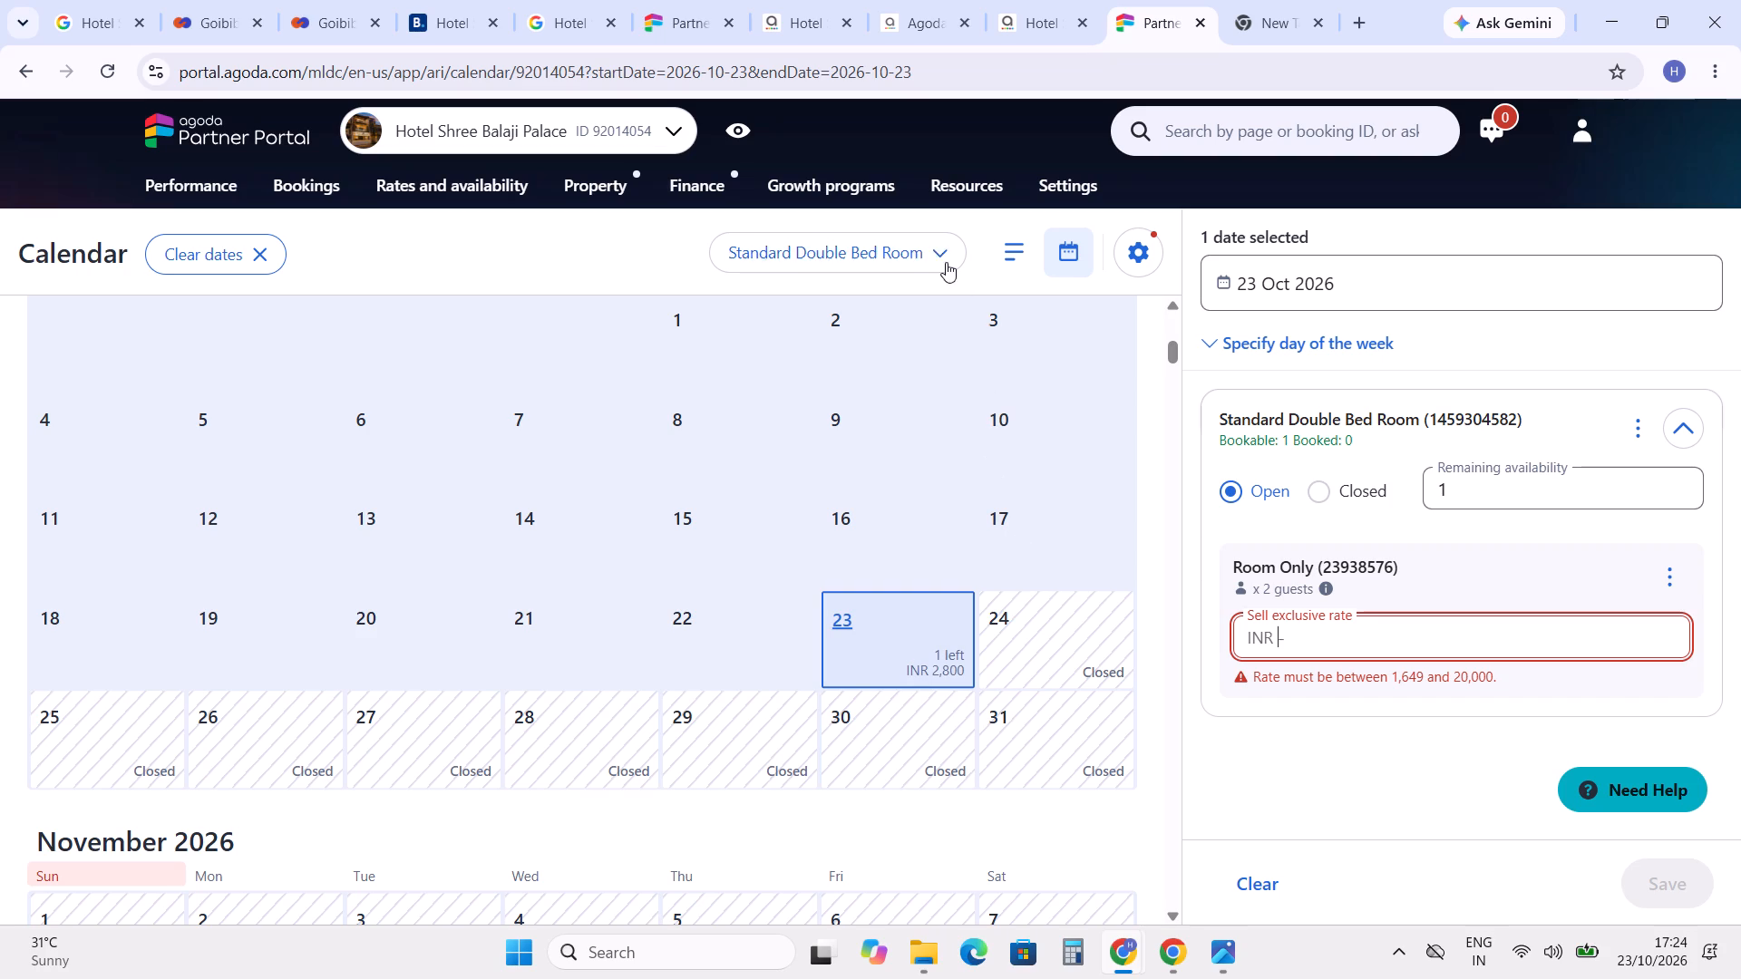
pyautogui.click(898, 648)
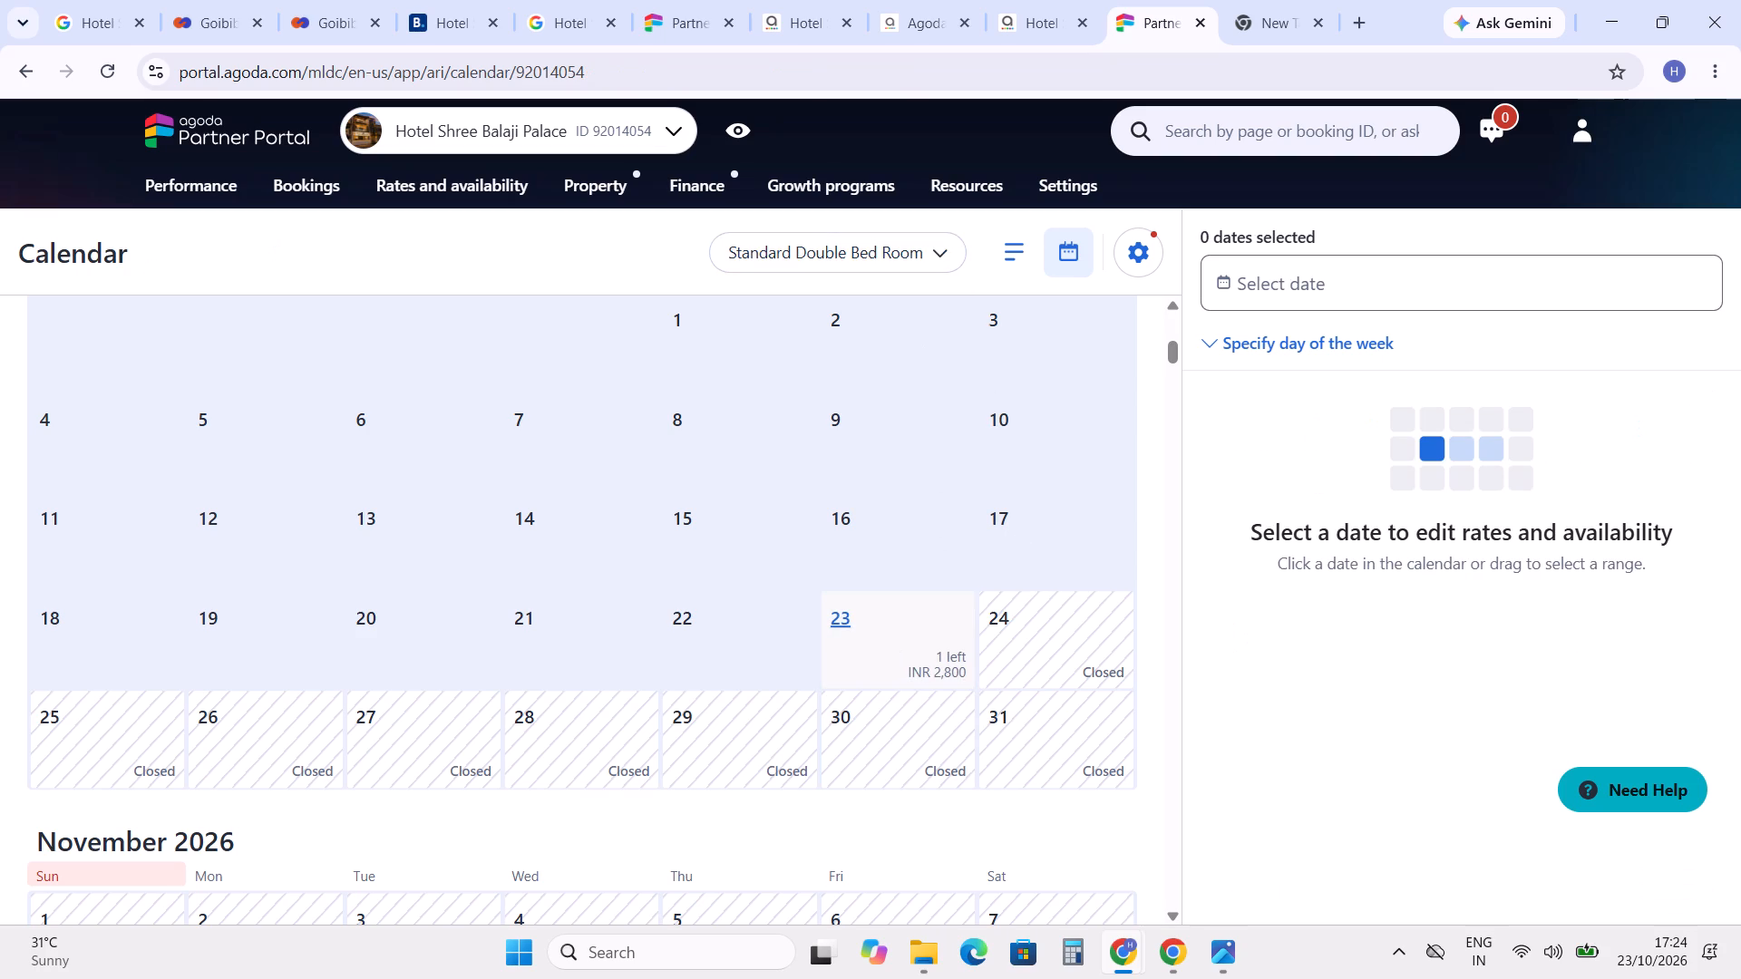
# Close the Standard Double Bed Room for 23 October 2026 and save the change.
pyautogui.click(934, 656)
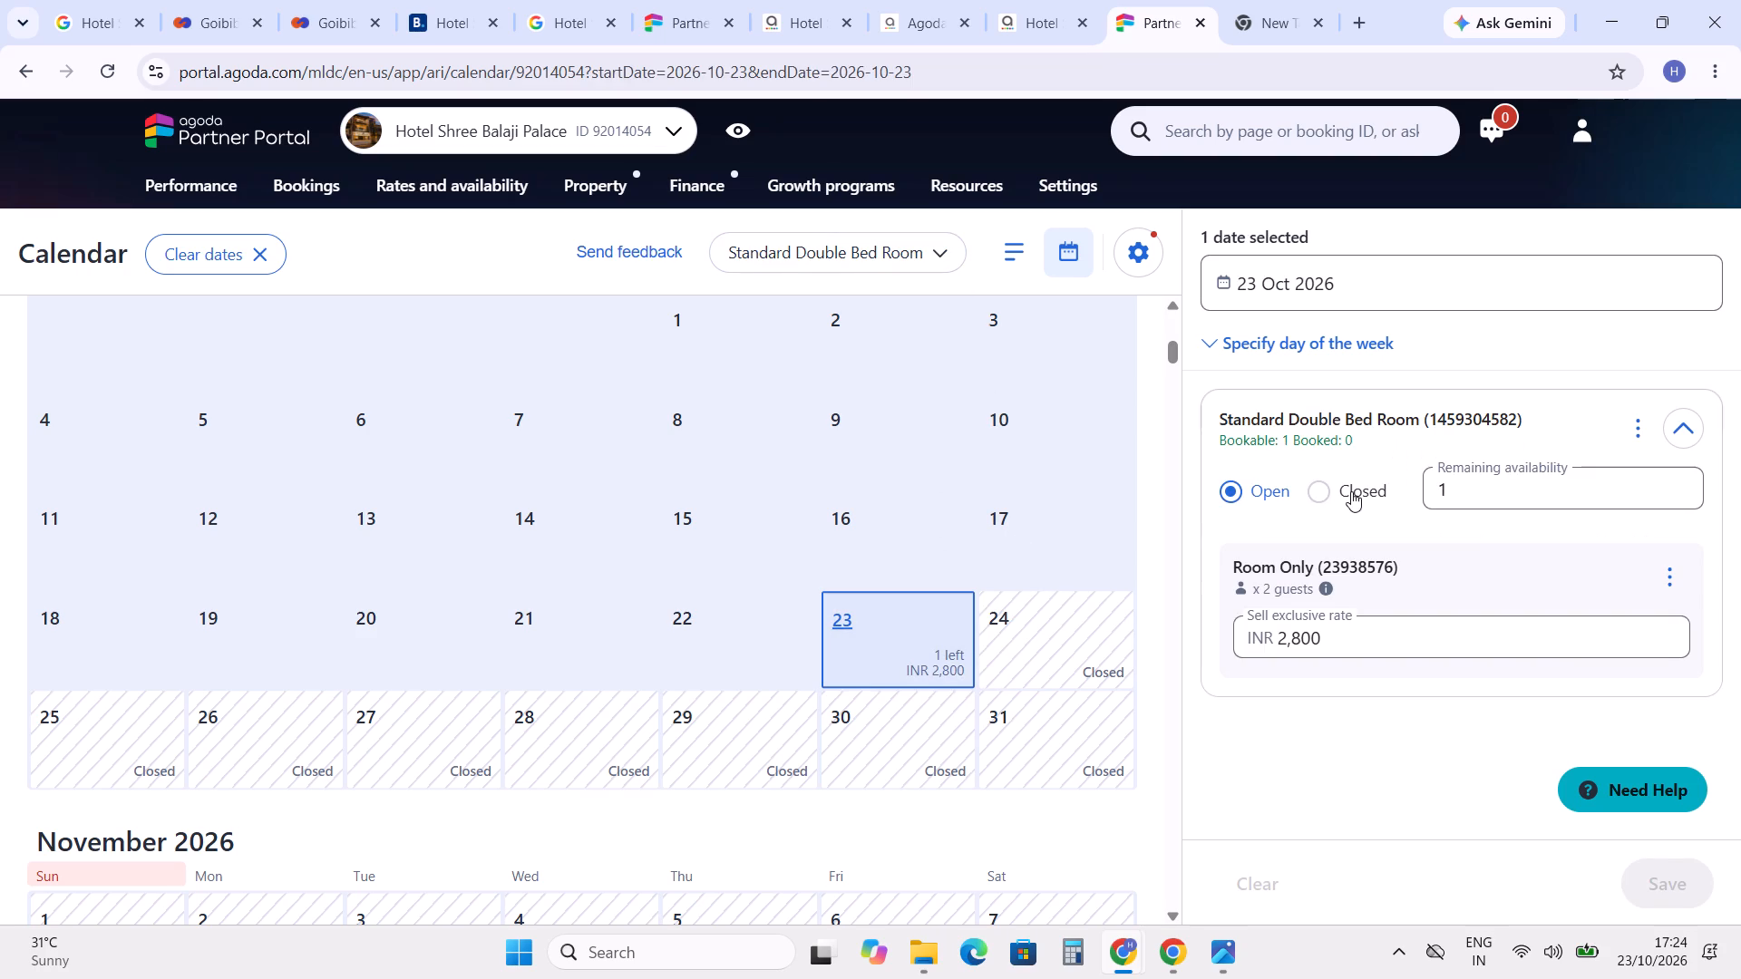
pyautogui.click(1336, 489)
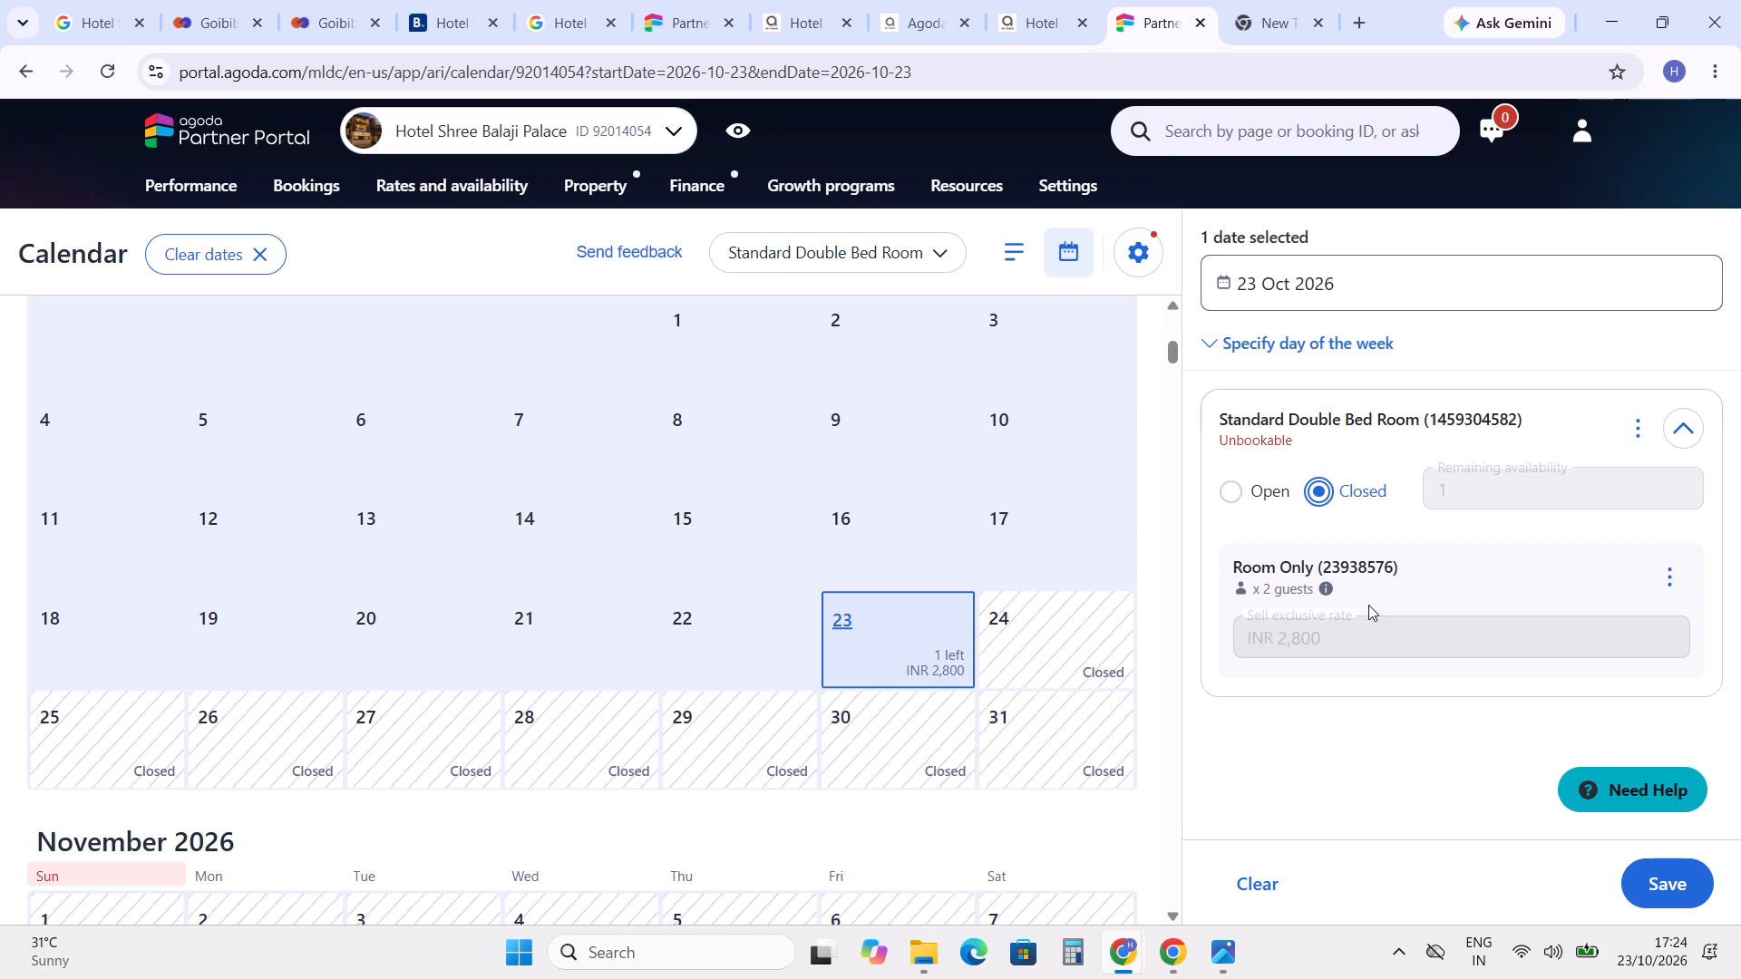
pyautogui.click(1673, 876)
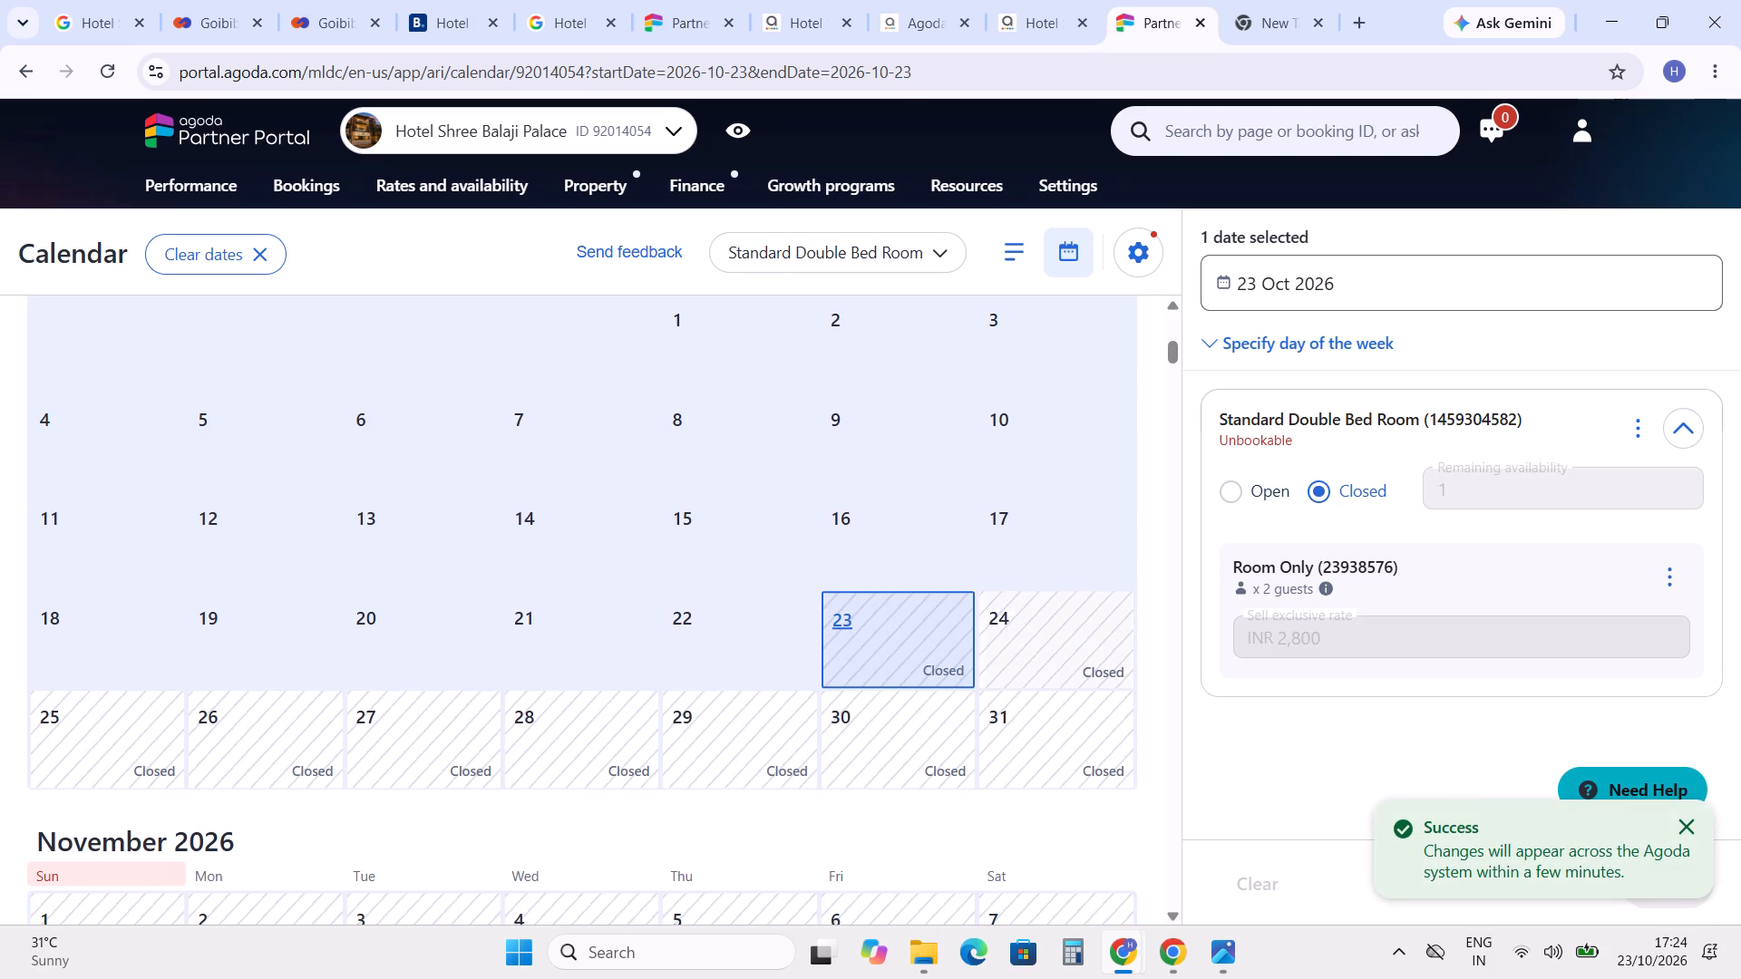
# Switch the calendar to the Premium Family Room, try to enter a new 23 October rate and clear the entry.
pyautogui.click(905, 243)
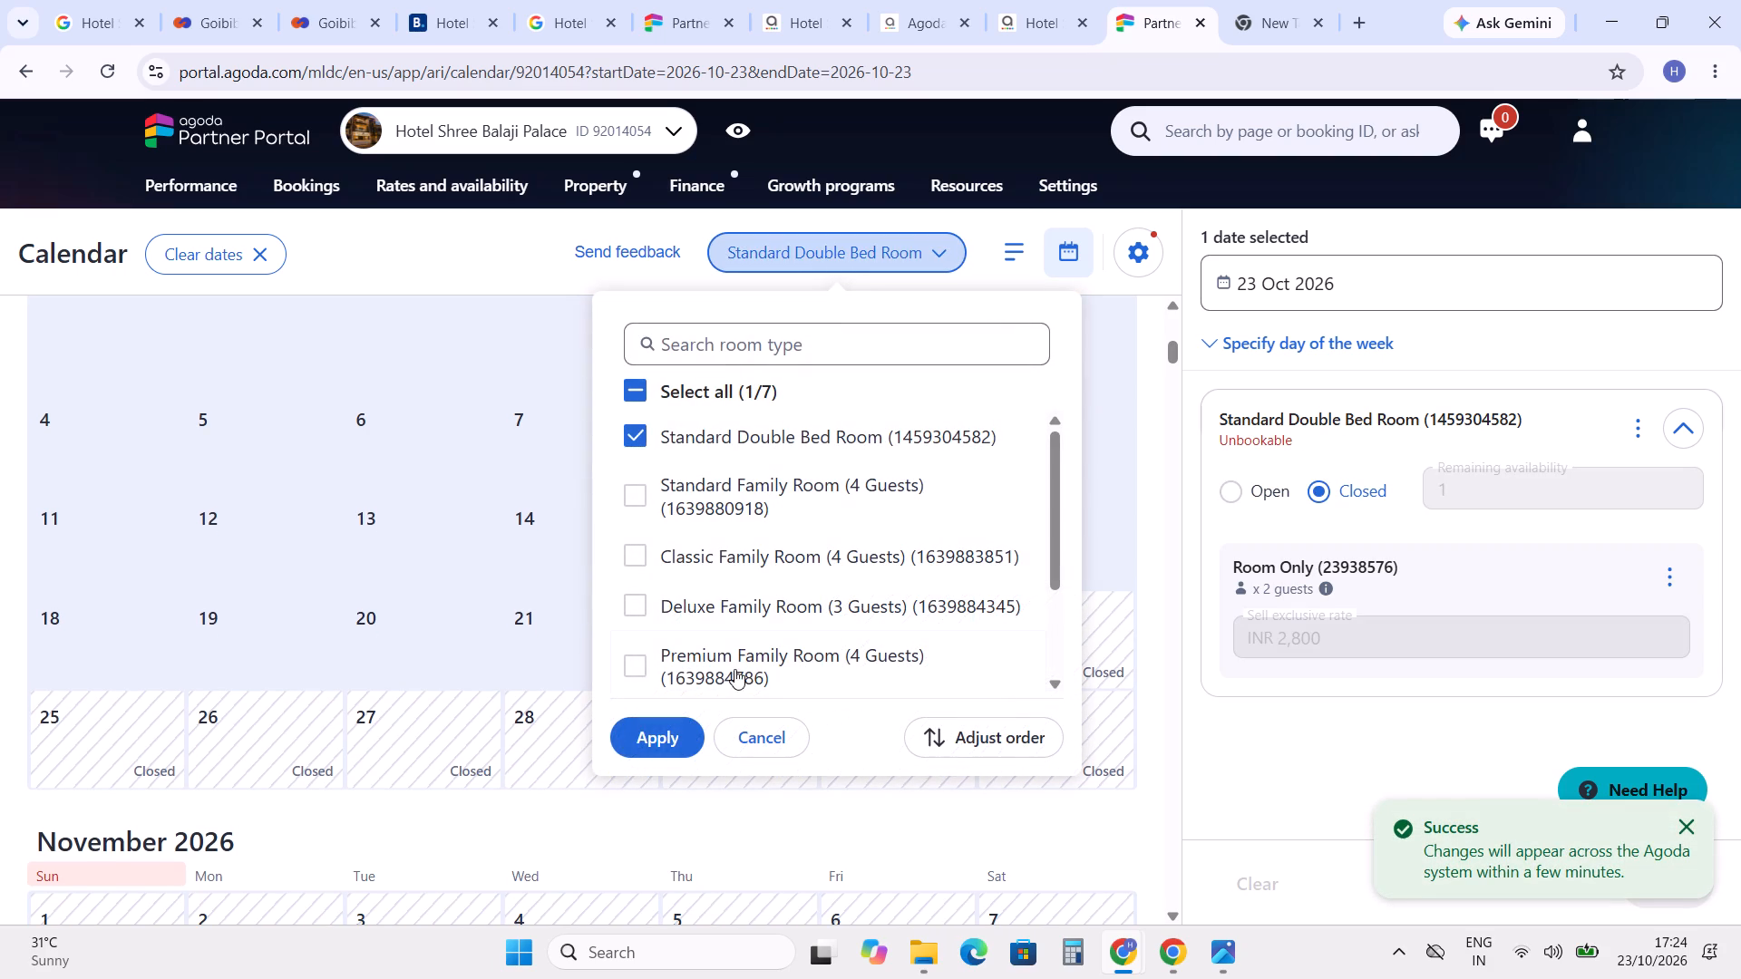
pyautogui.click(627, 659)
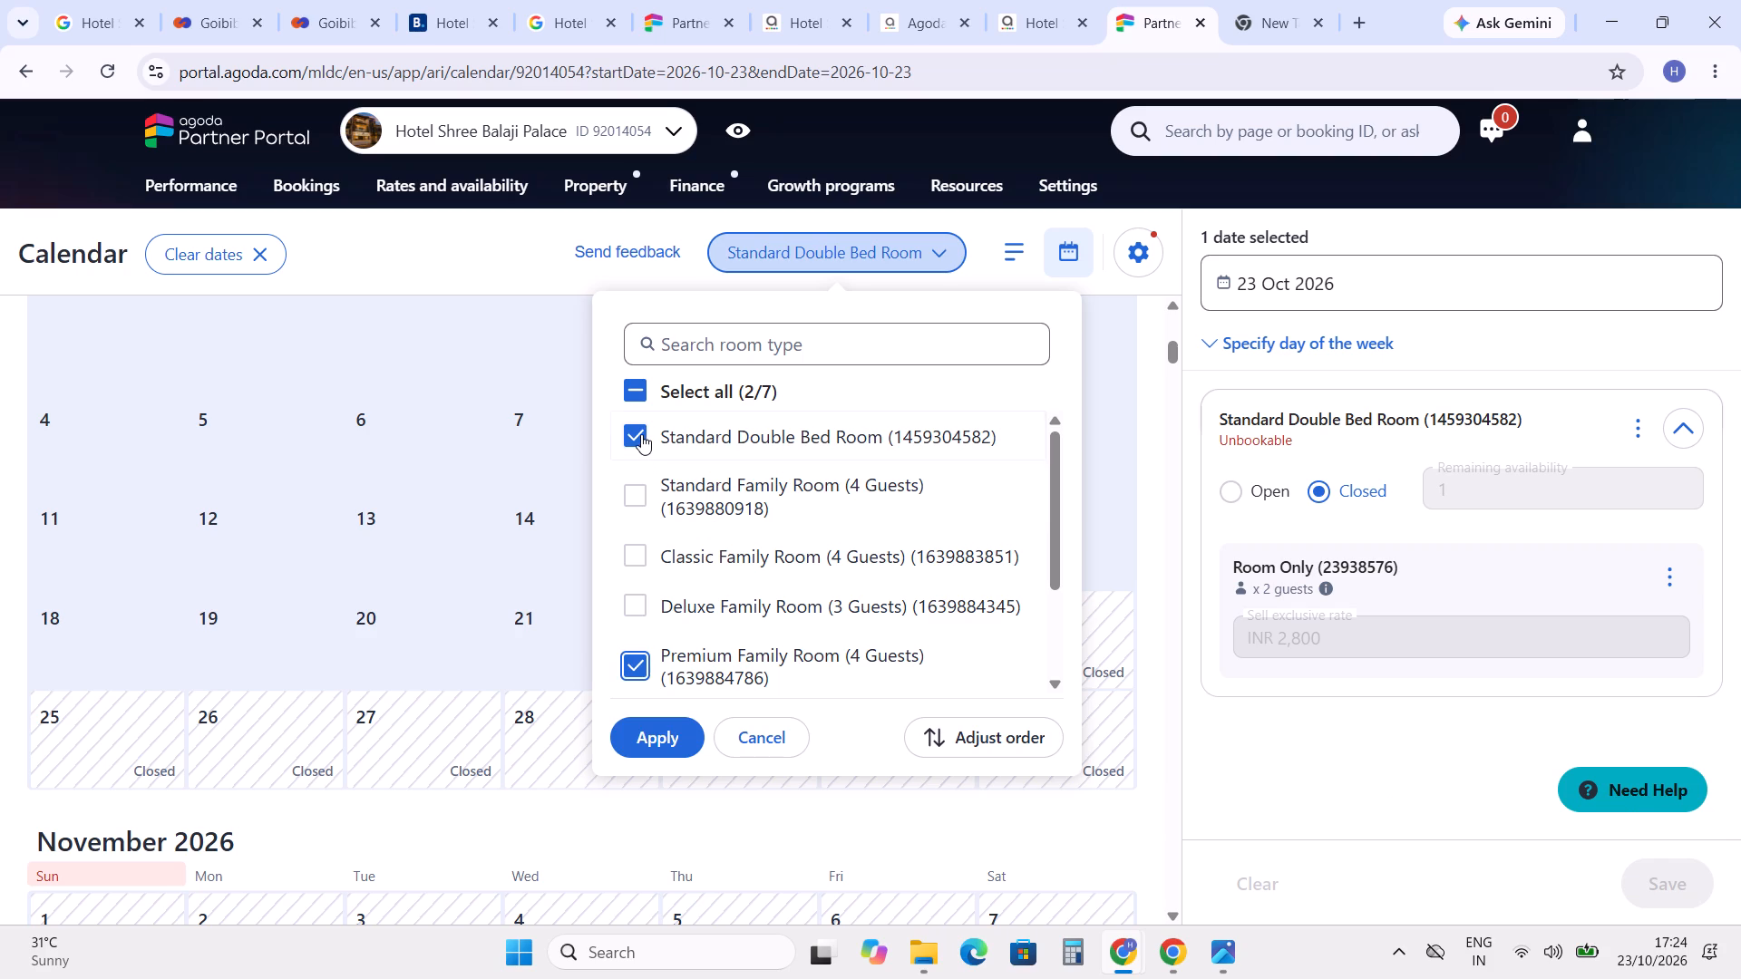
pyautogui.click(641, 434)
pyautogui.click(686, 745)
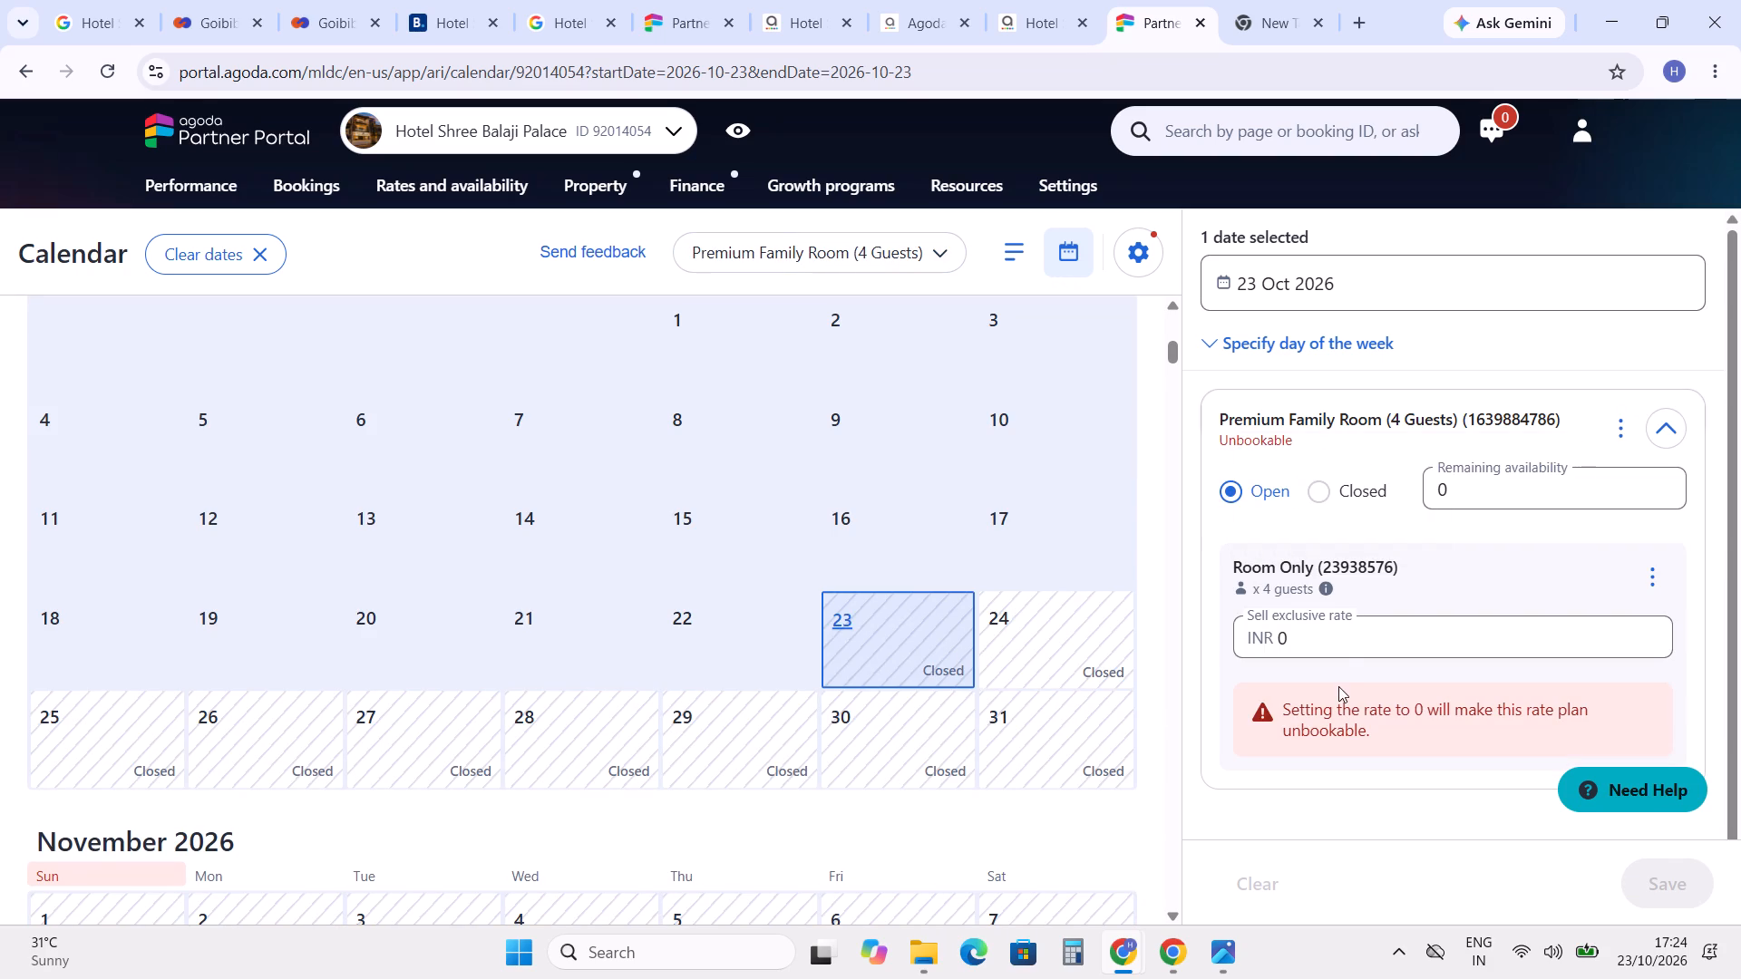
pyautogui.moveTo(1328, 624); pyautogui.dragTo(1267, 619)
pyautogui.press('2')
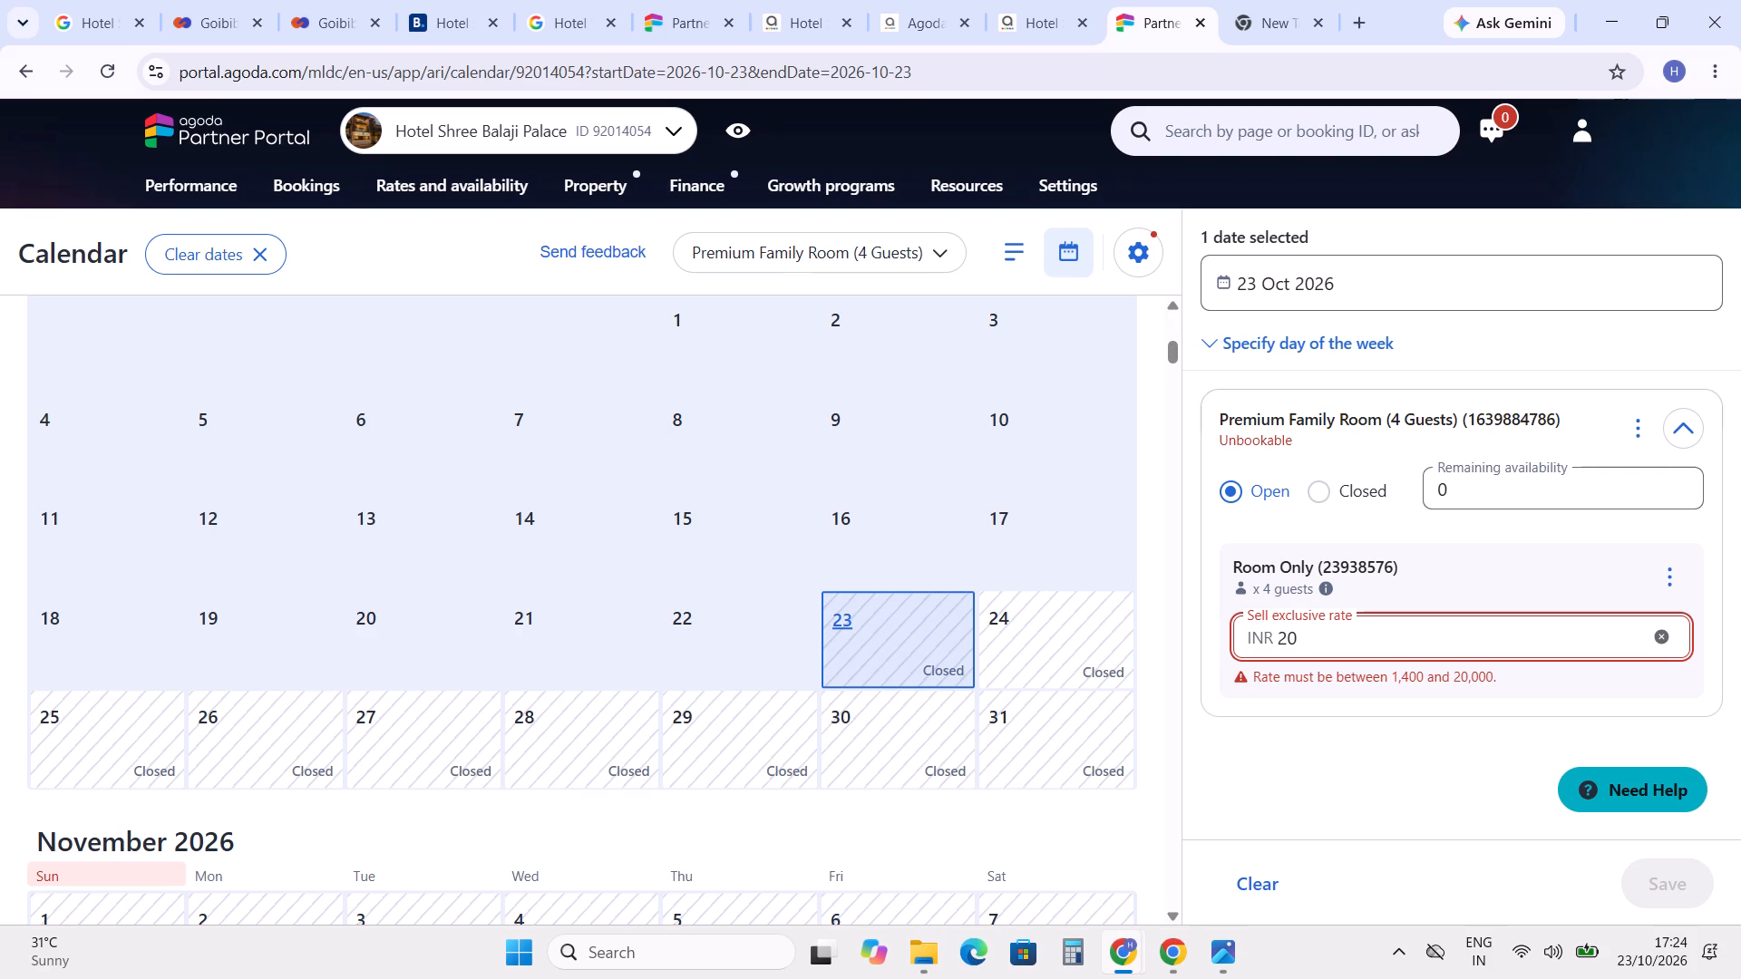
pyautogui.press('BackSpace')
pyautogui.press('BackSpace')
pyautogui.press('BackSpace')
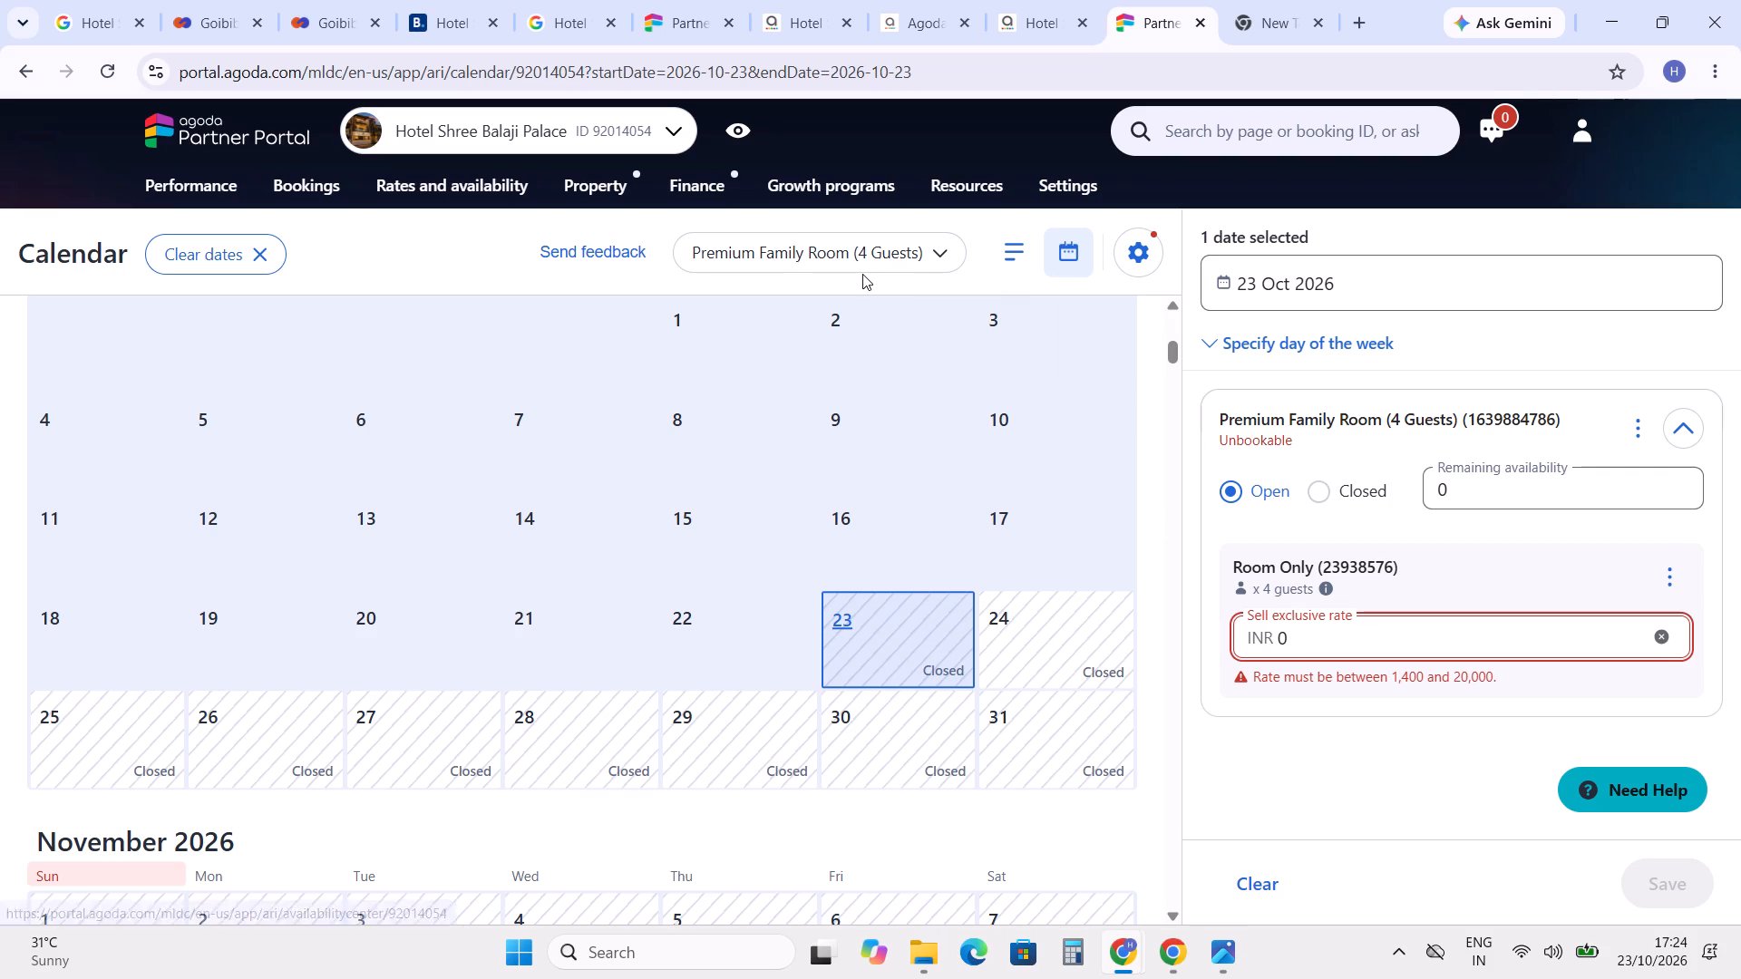
# Switch the calendar from the Premium Family Room to the Super Deluxe Family Room (5 Guests) only.
pyautogui.click(870, 249)
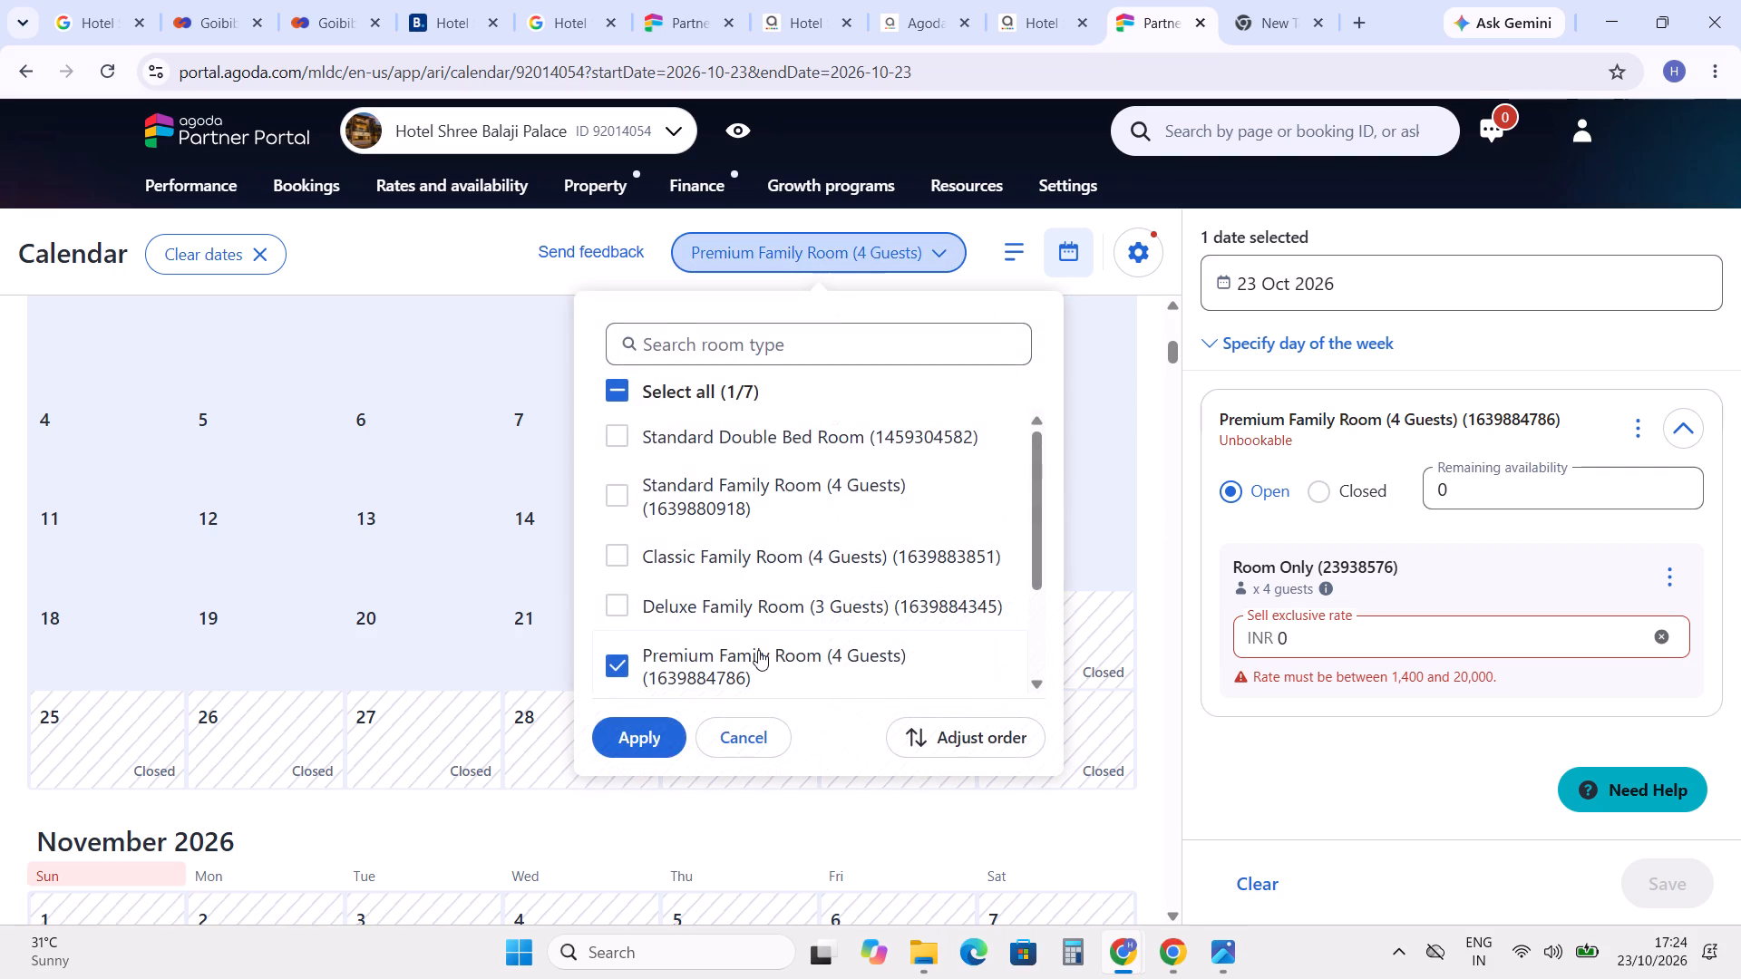
pyautogui.scroll(-2, 758, 650)
pyautogui.click(619, 516)
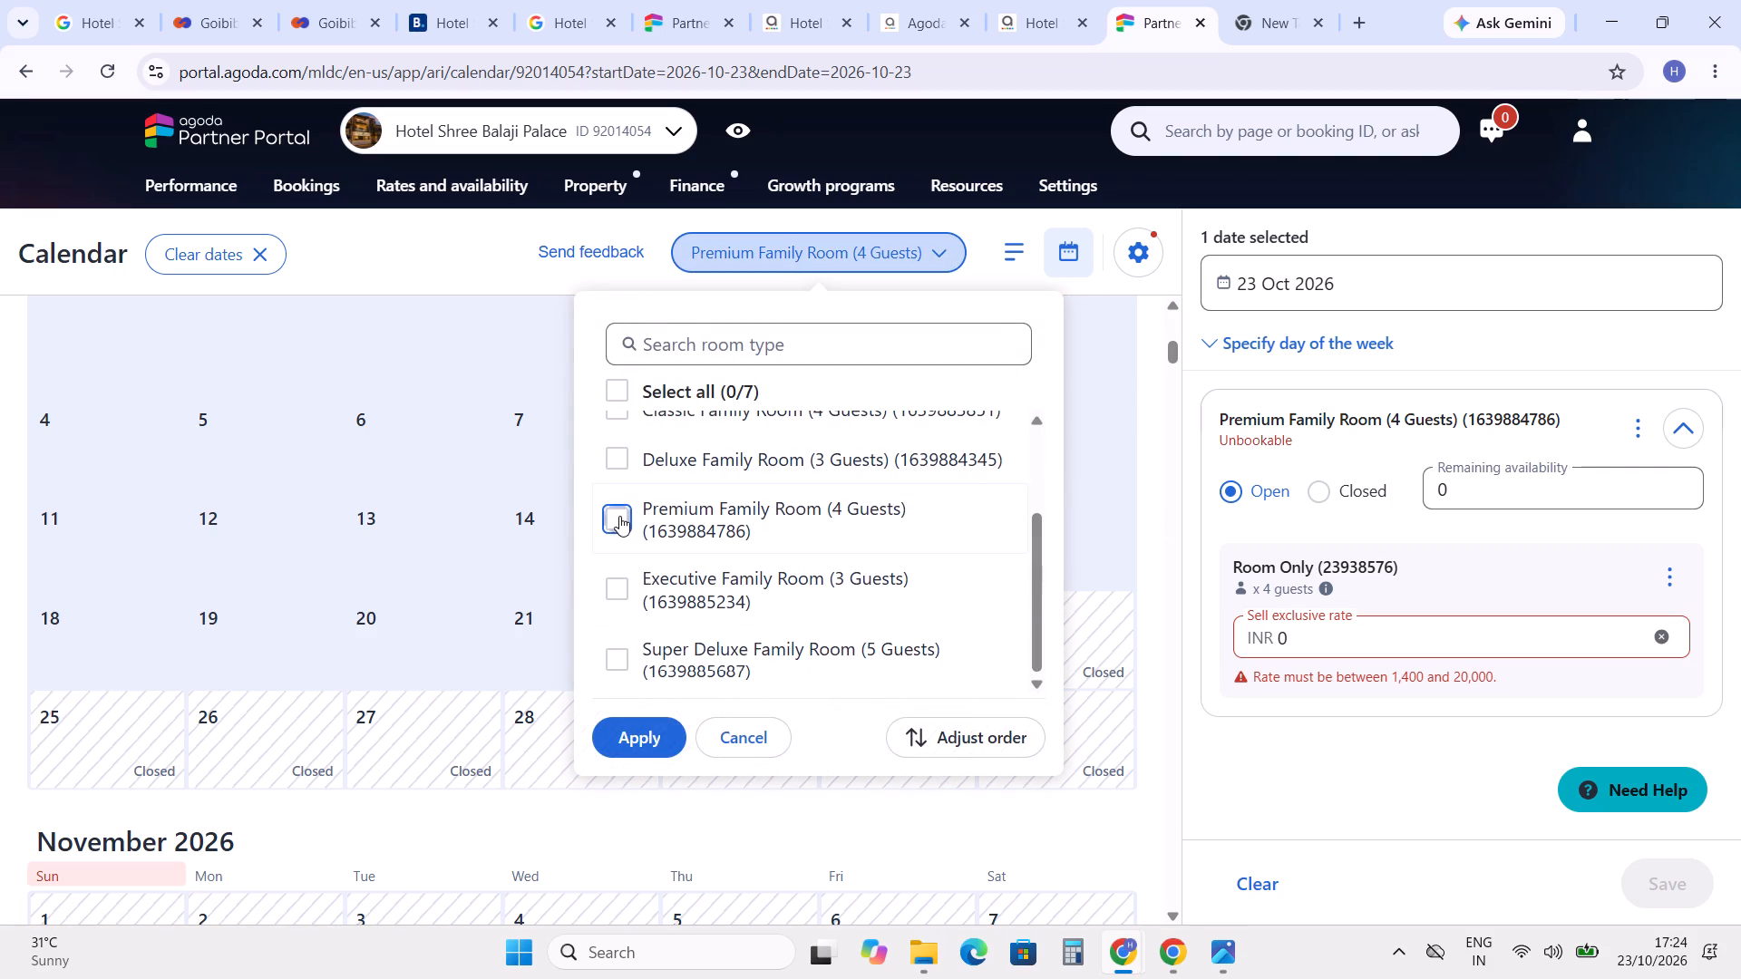
pyautogui.scroll(-1, 638, 673)
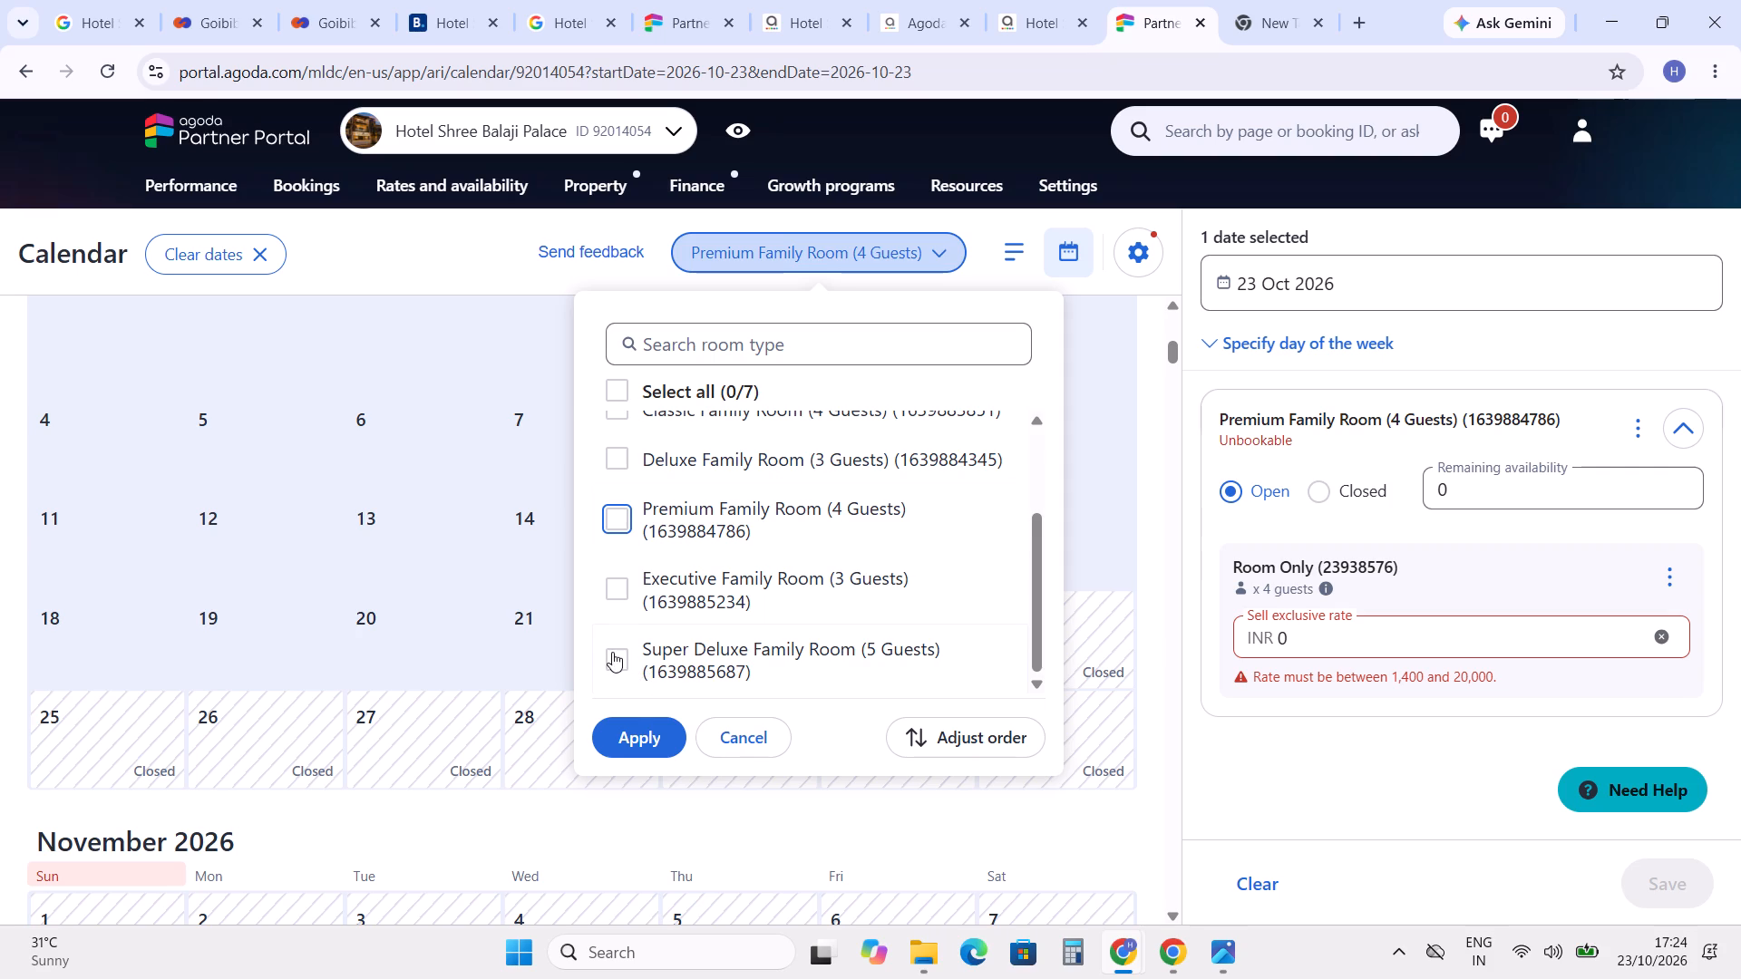
pyautogui.click(618, 654)
pyautogui.click(651, 732)
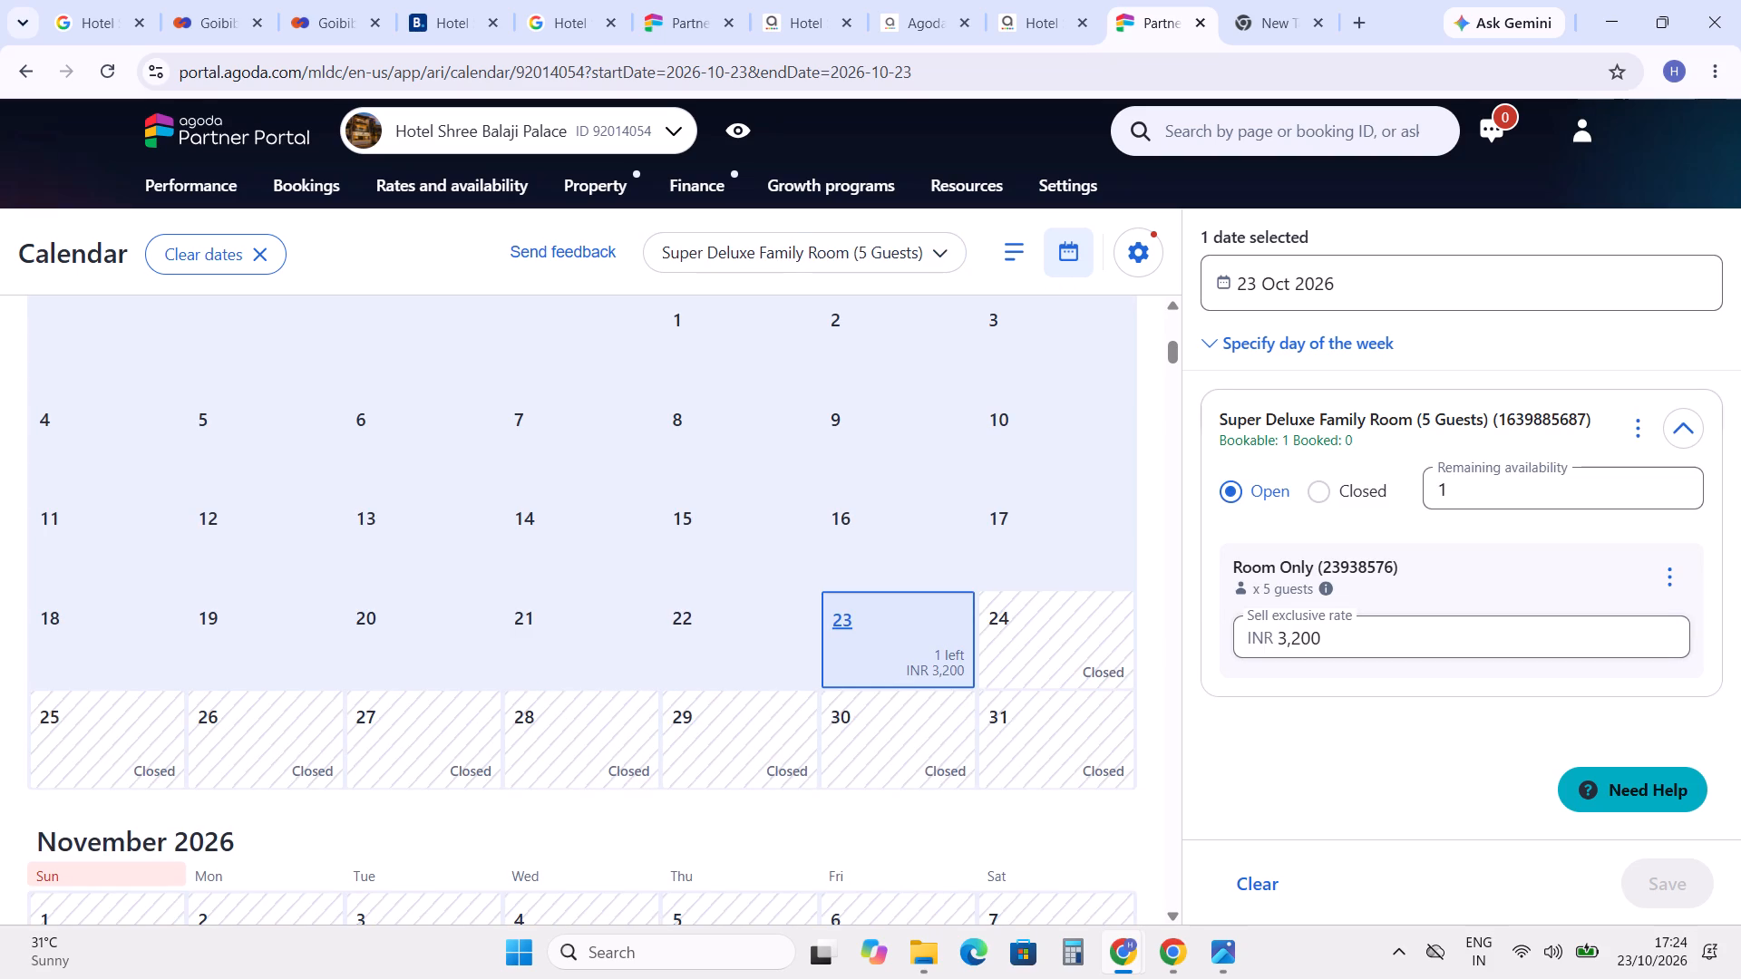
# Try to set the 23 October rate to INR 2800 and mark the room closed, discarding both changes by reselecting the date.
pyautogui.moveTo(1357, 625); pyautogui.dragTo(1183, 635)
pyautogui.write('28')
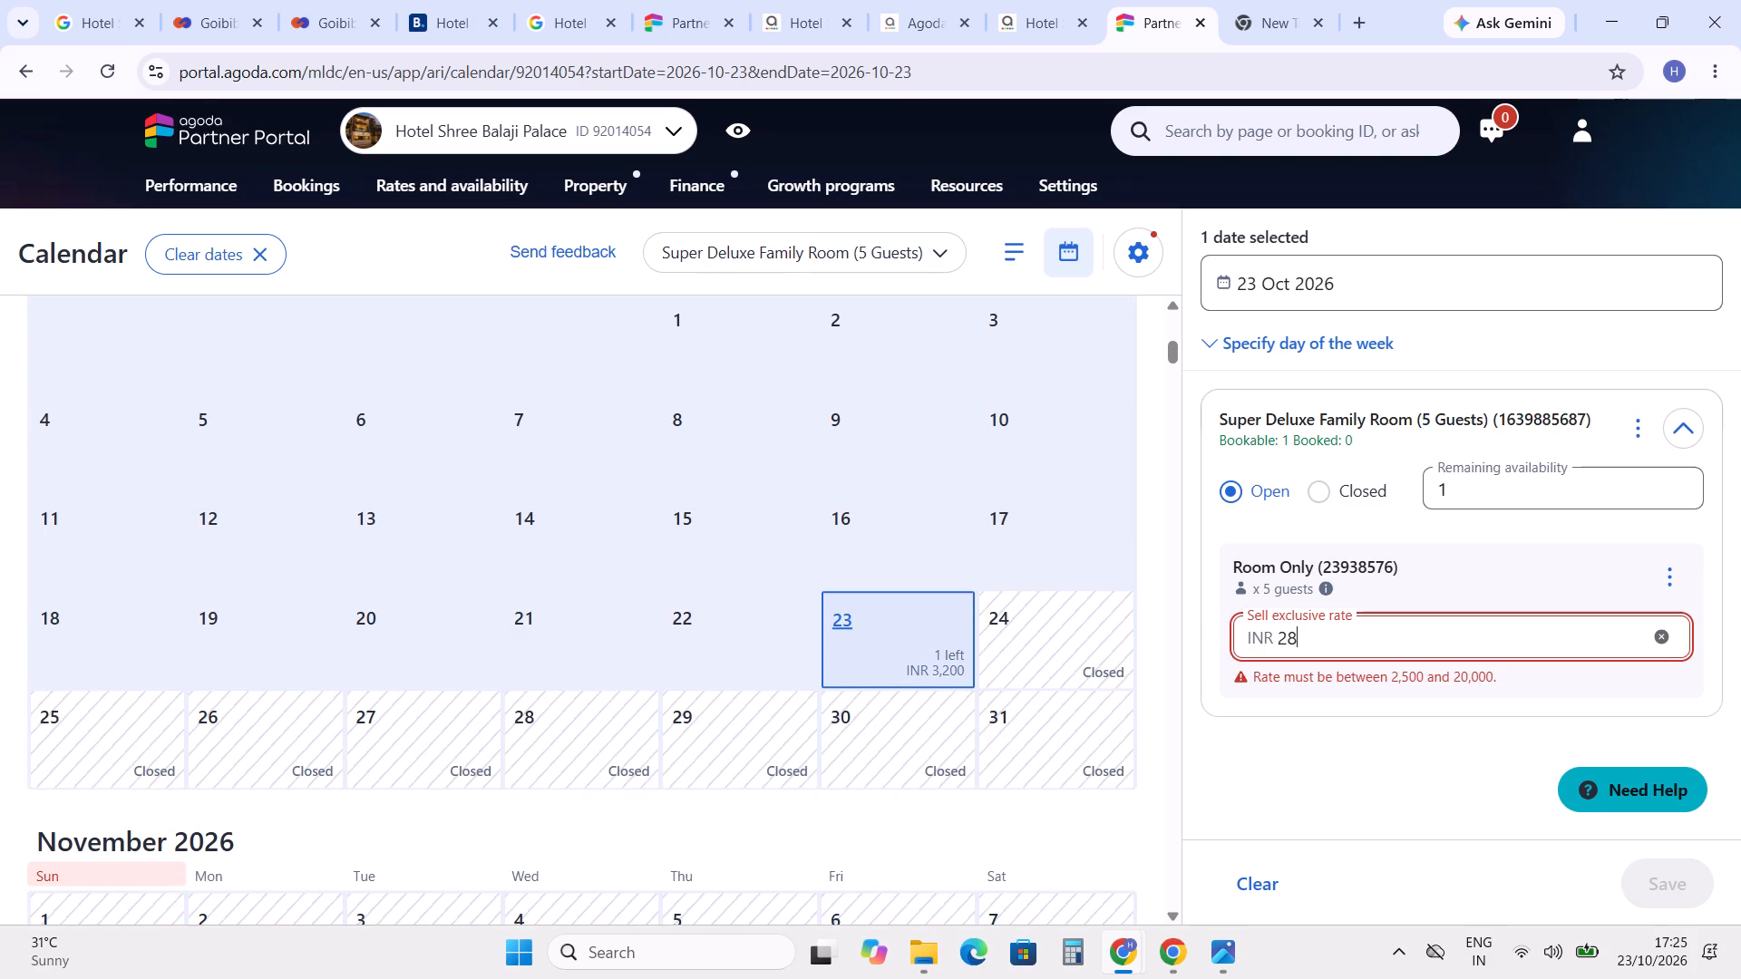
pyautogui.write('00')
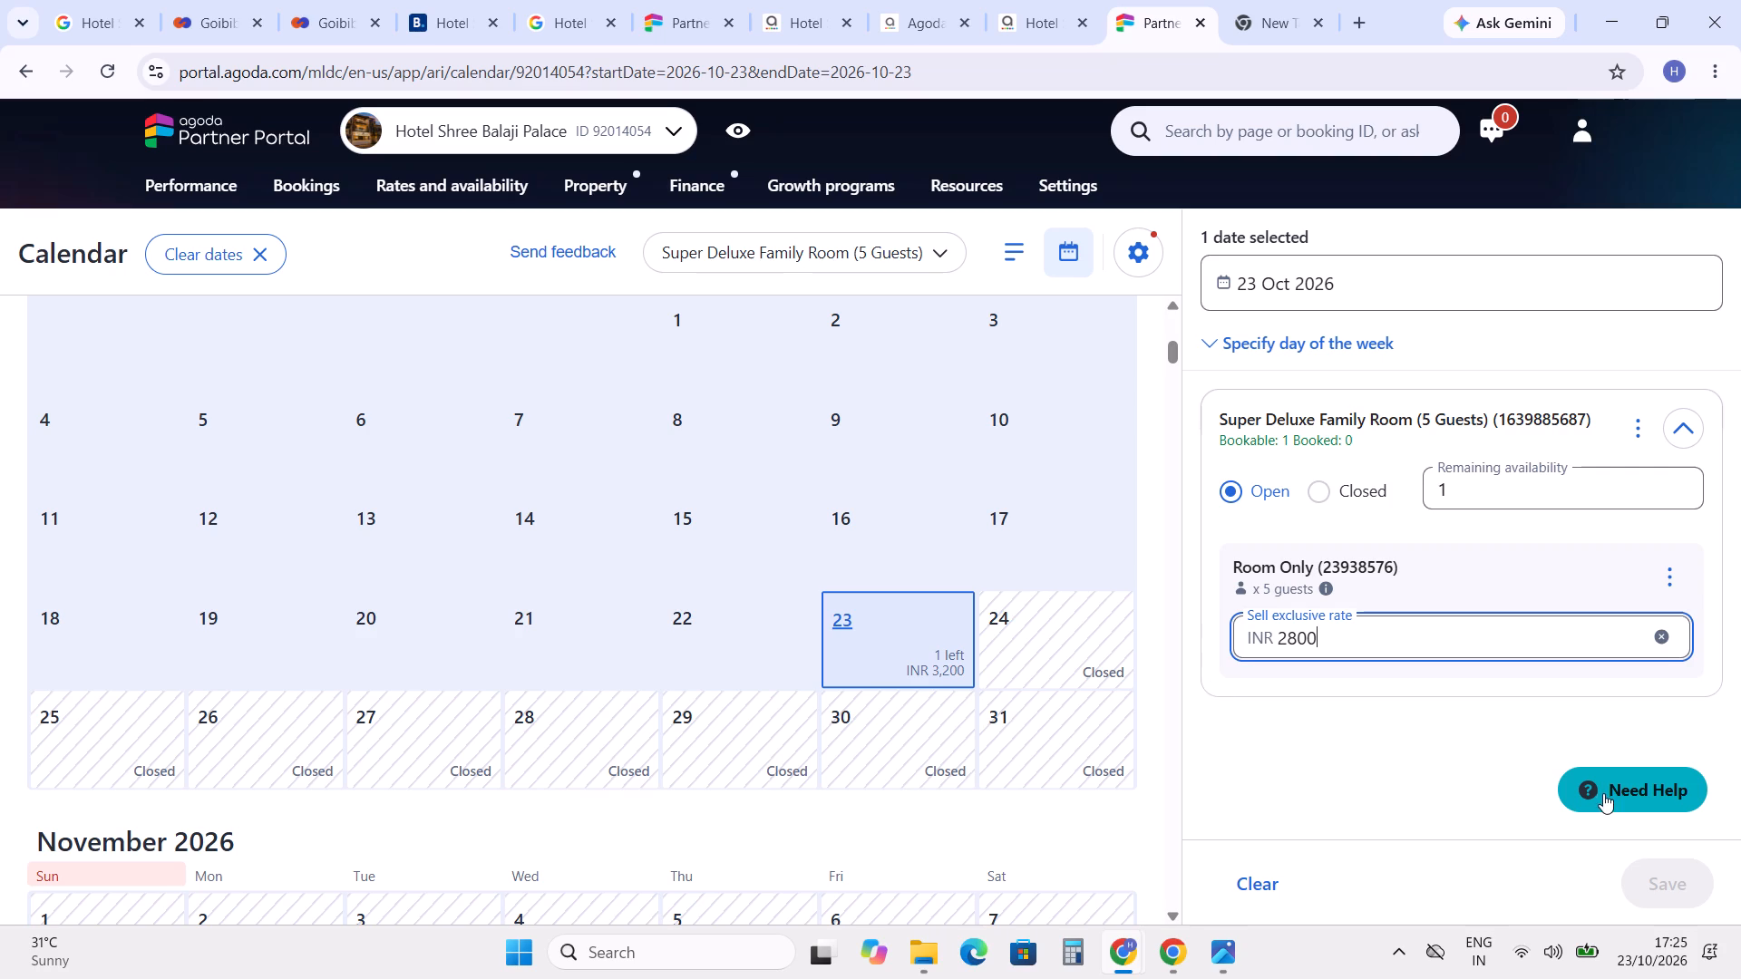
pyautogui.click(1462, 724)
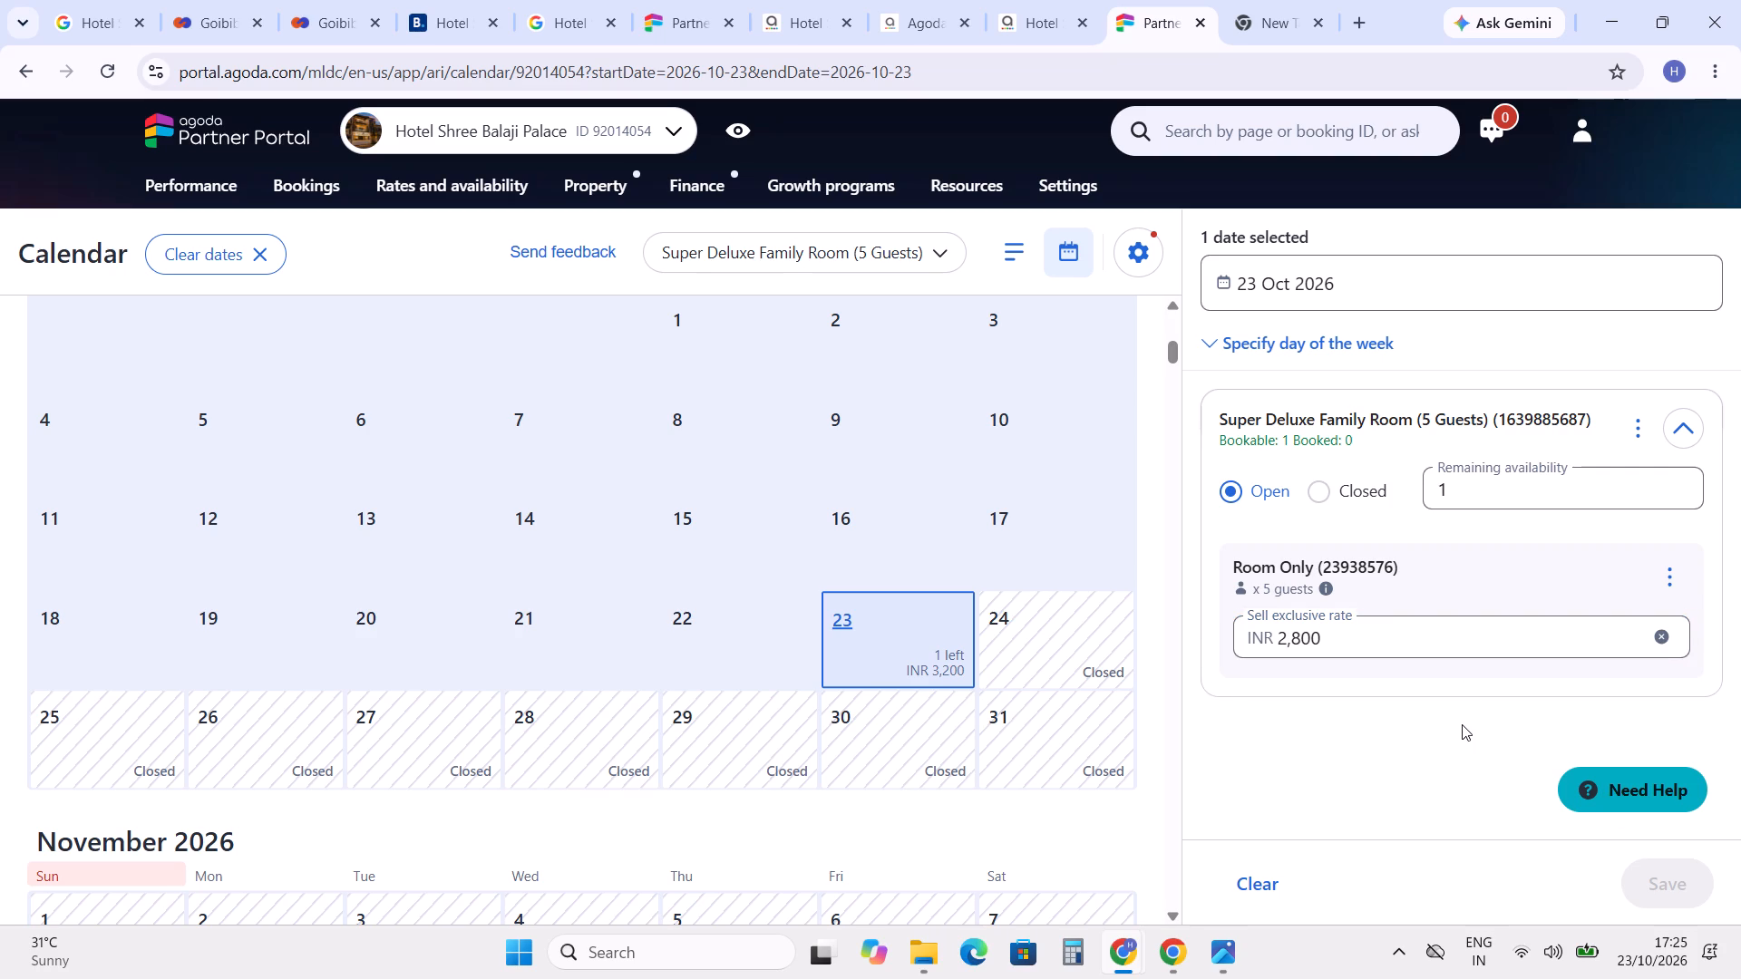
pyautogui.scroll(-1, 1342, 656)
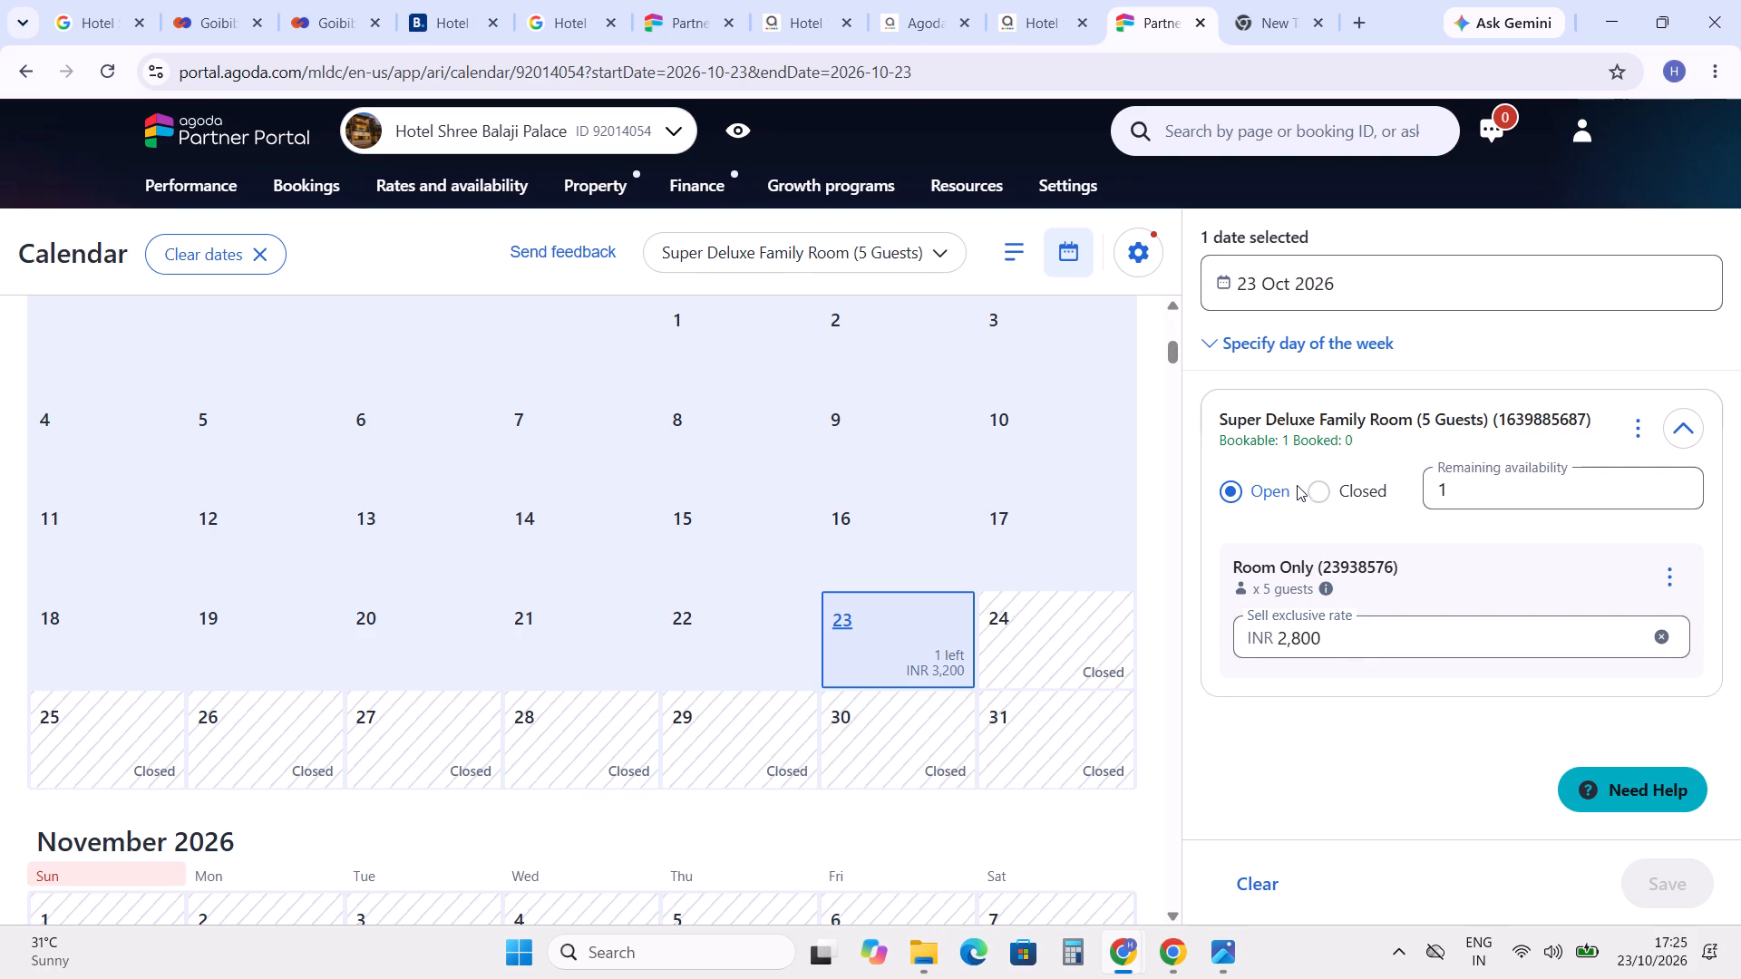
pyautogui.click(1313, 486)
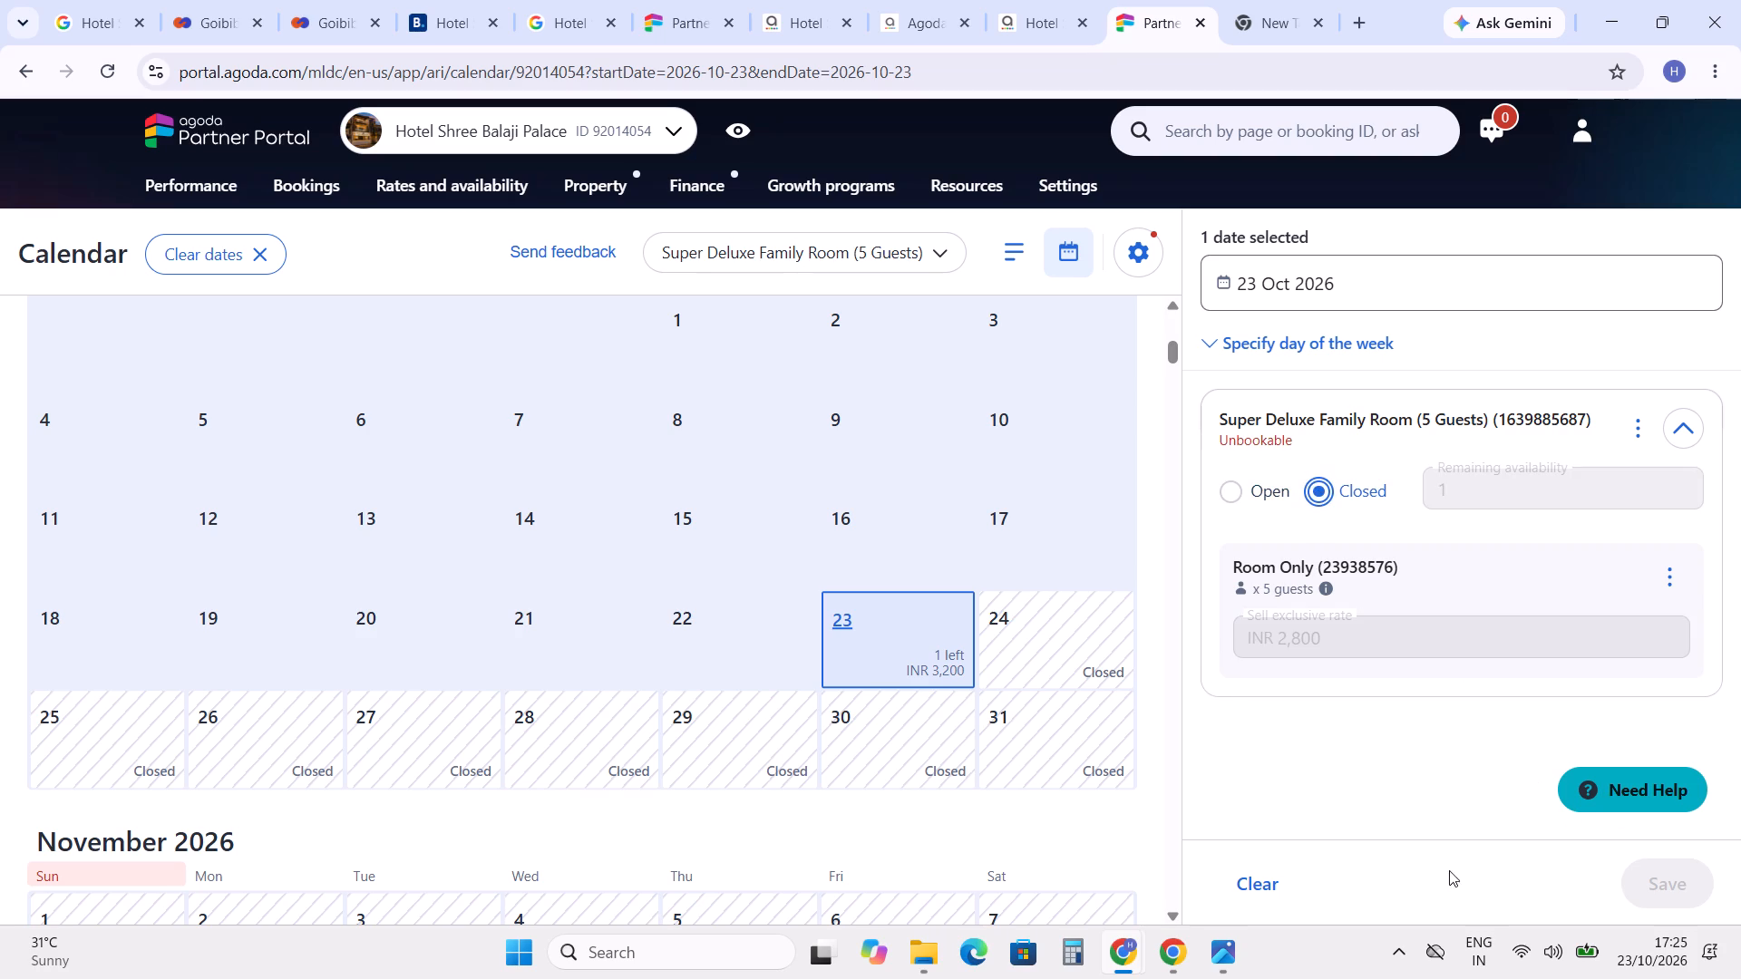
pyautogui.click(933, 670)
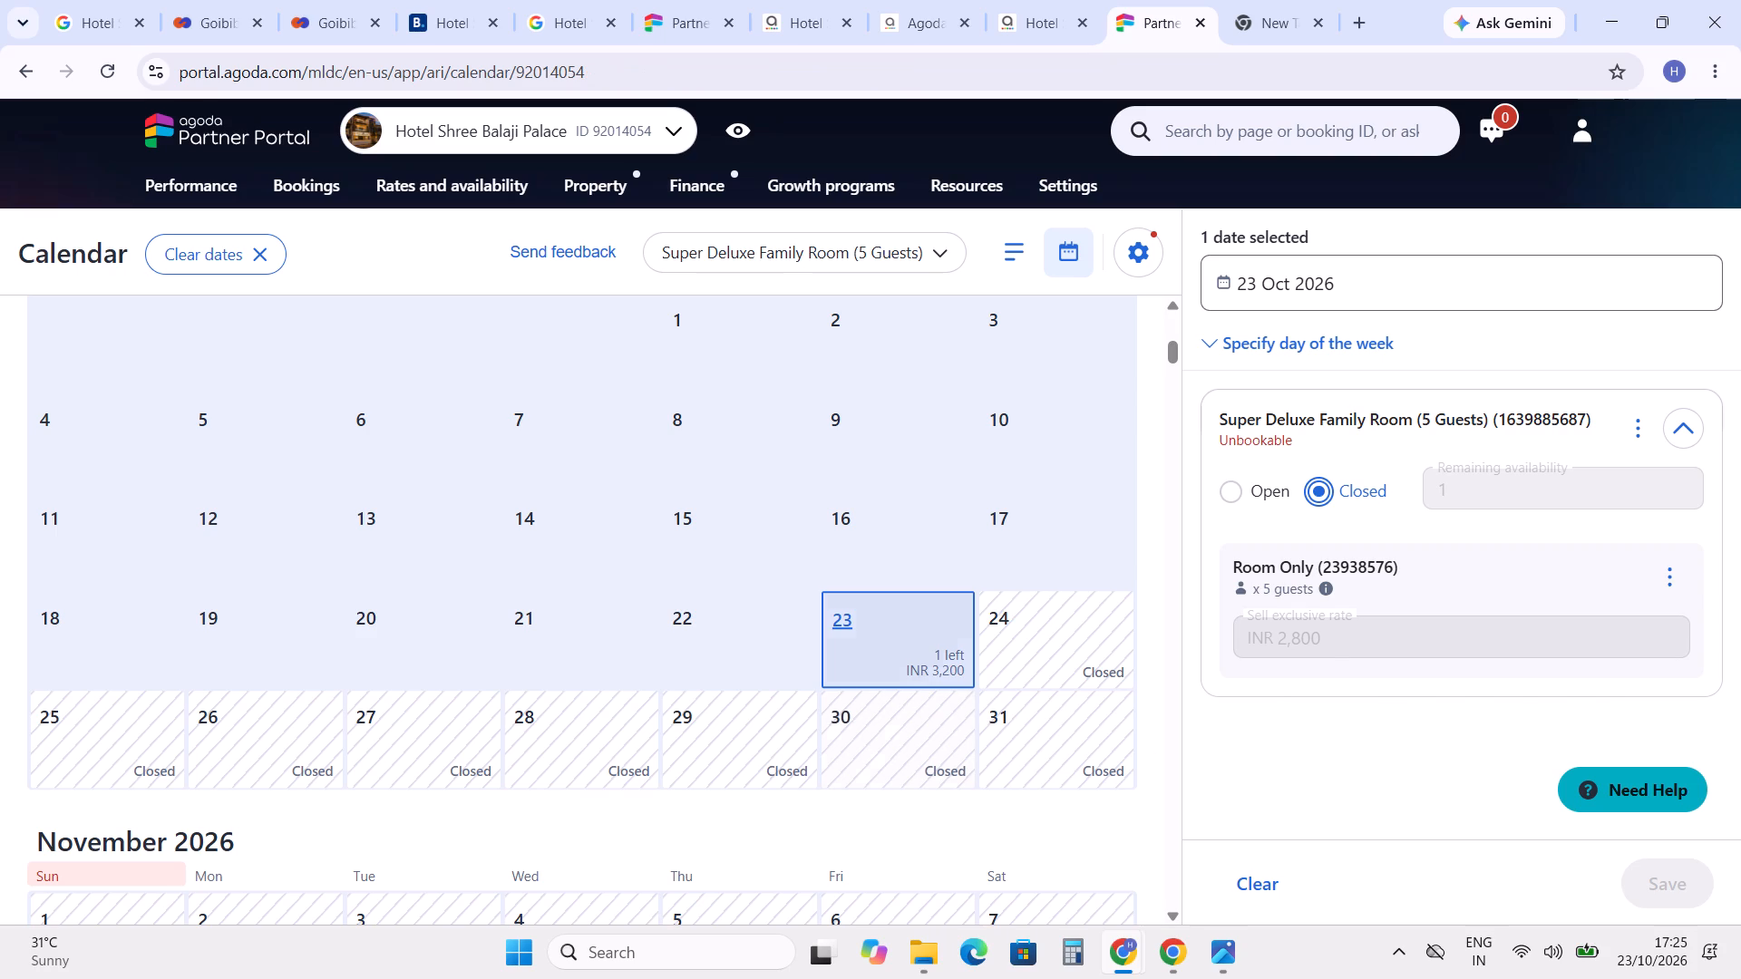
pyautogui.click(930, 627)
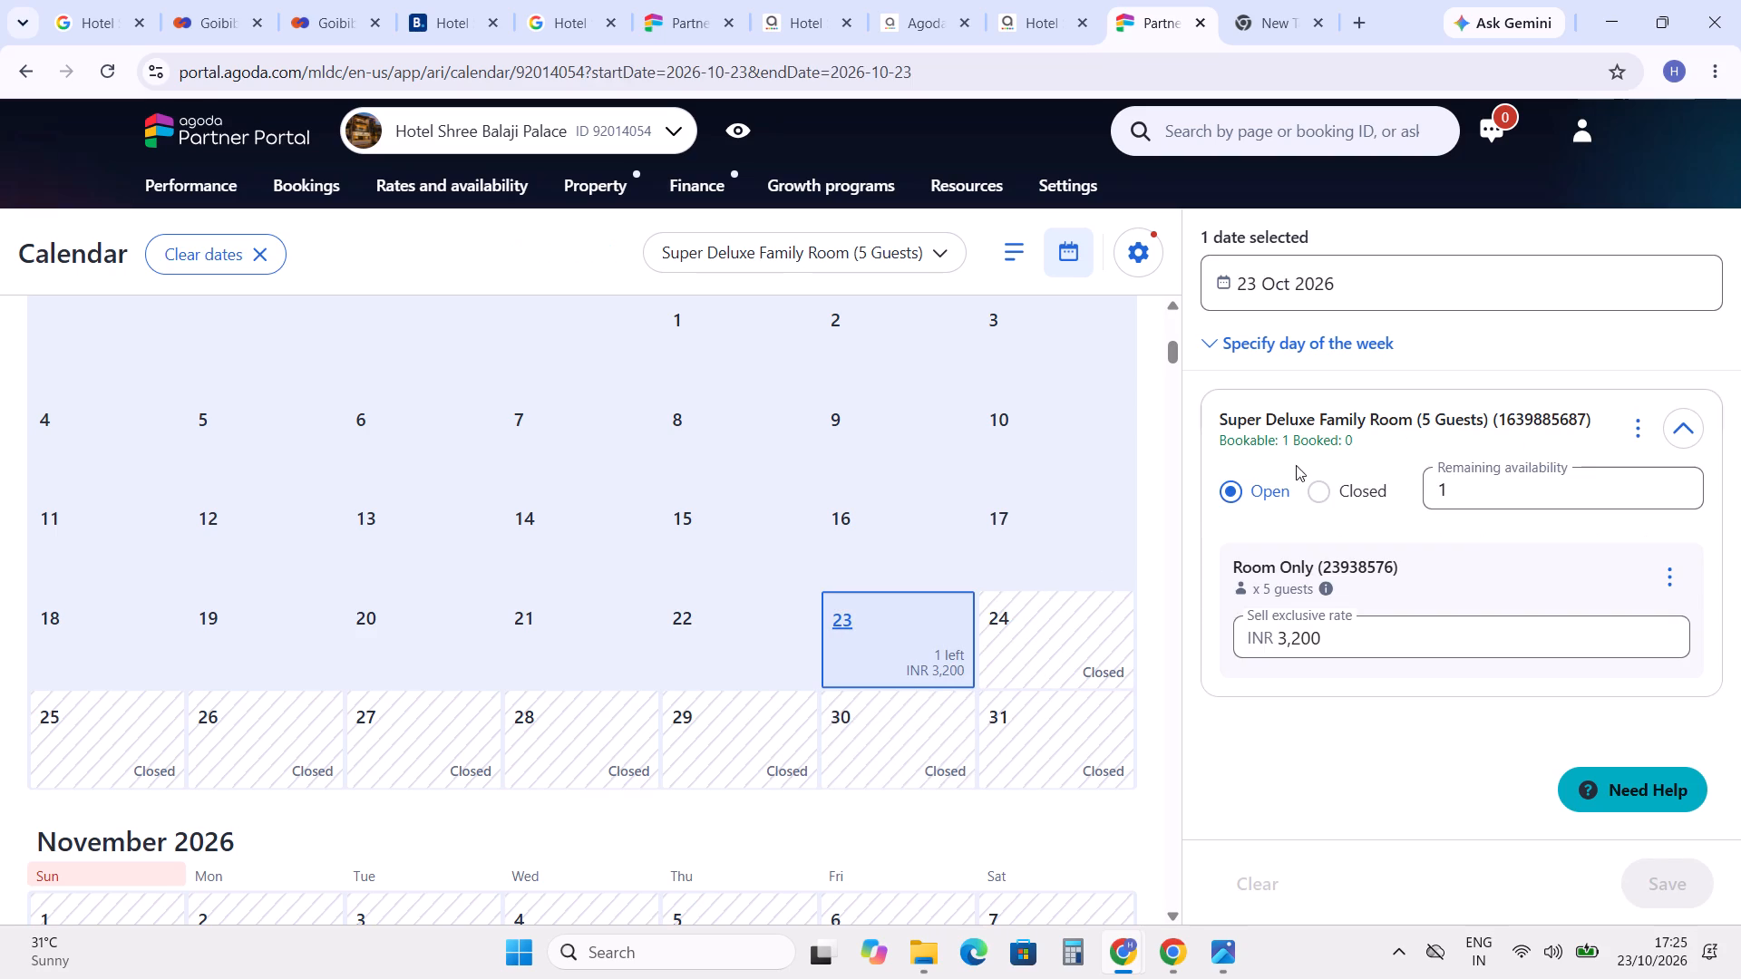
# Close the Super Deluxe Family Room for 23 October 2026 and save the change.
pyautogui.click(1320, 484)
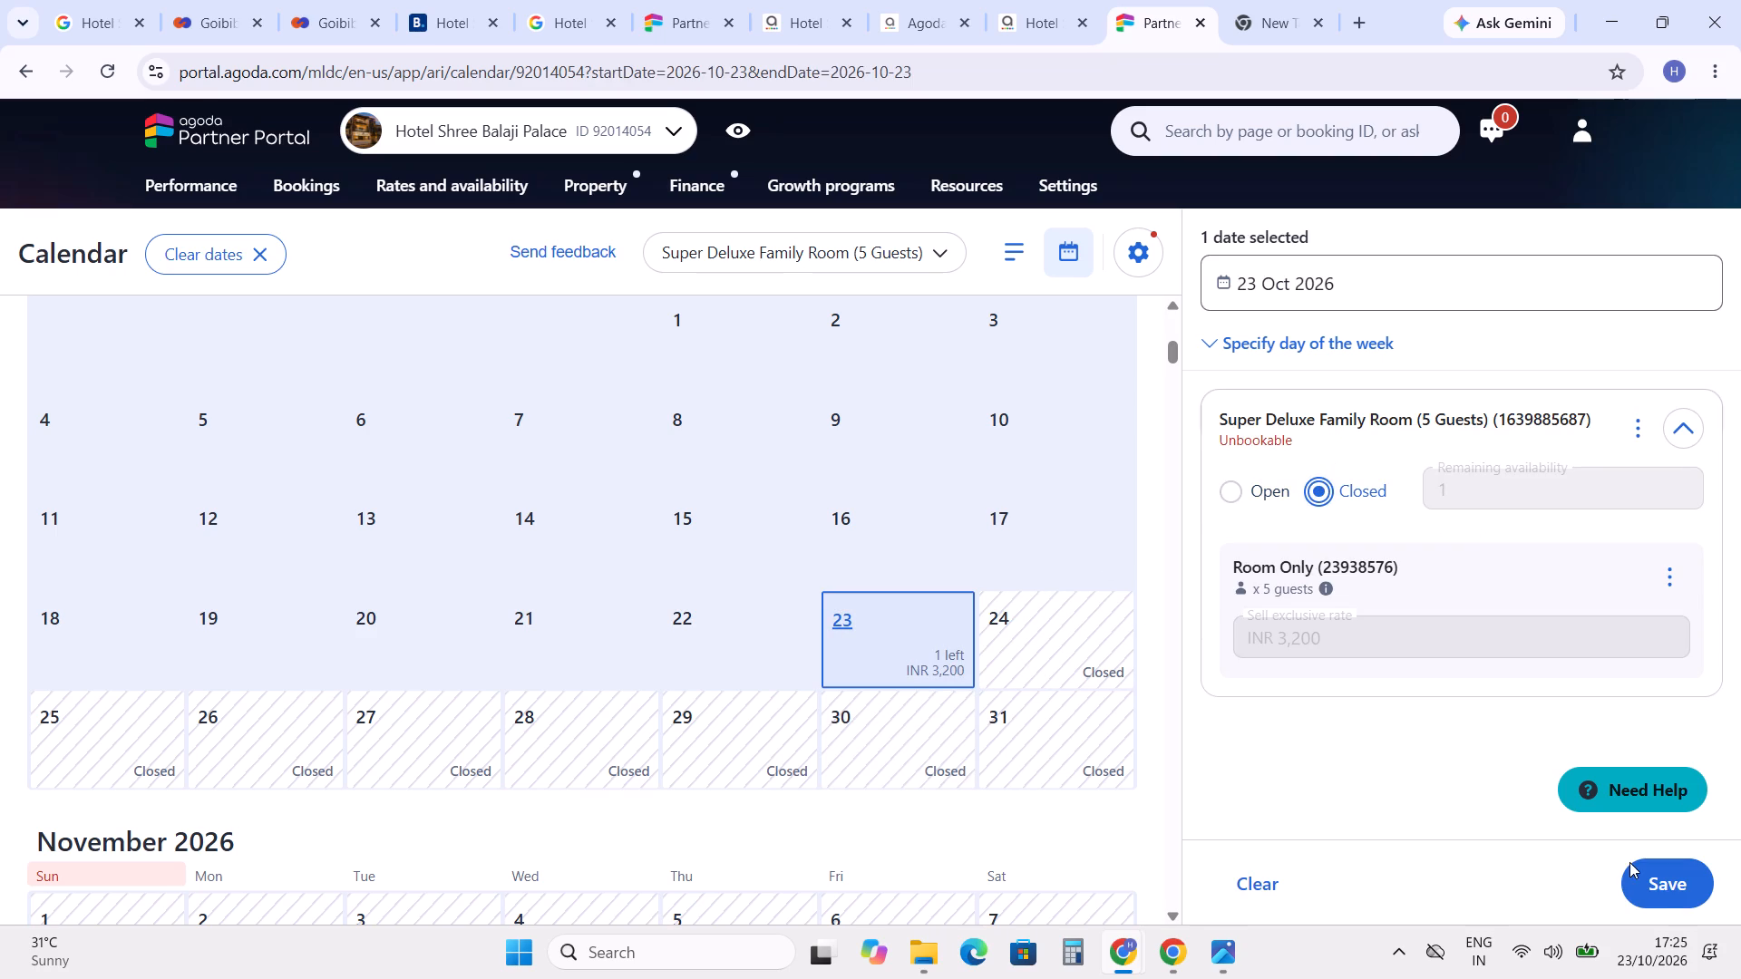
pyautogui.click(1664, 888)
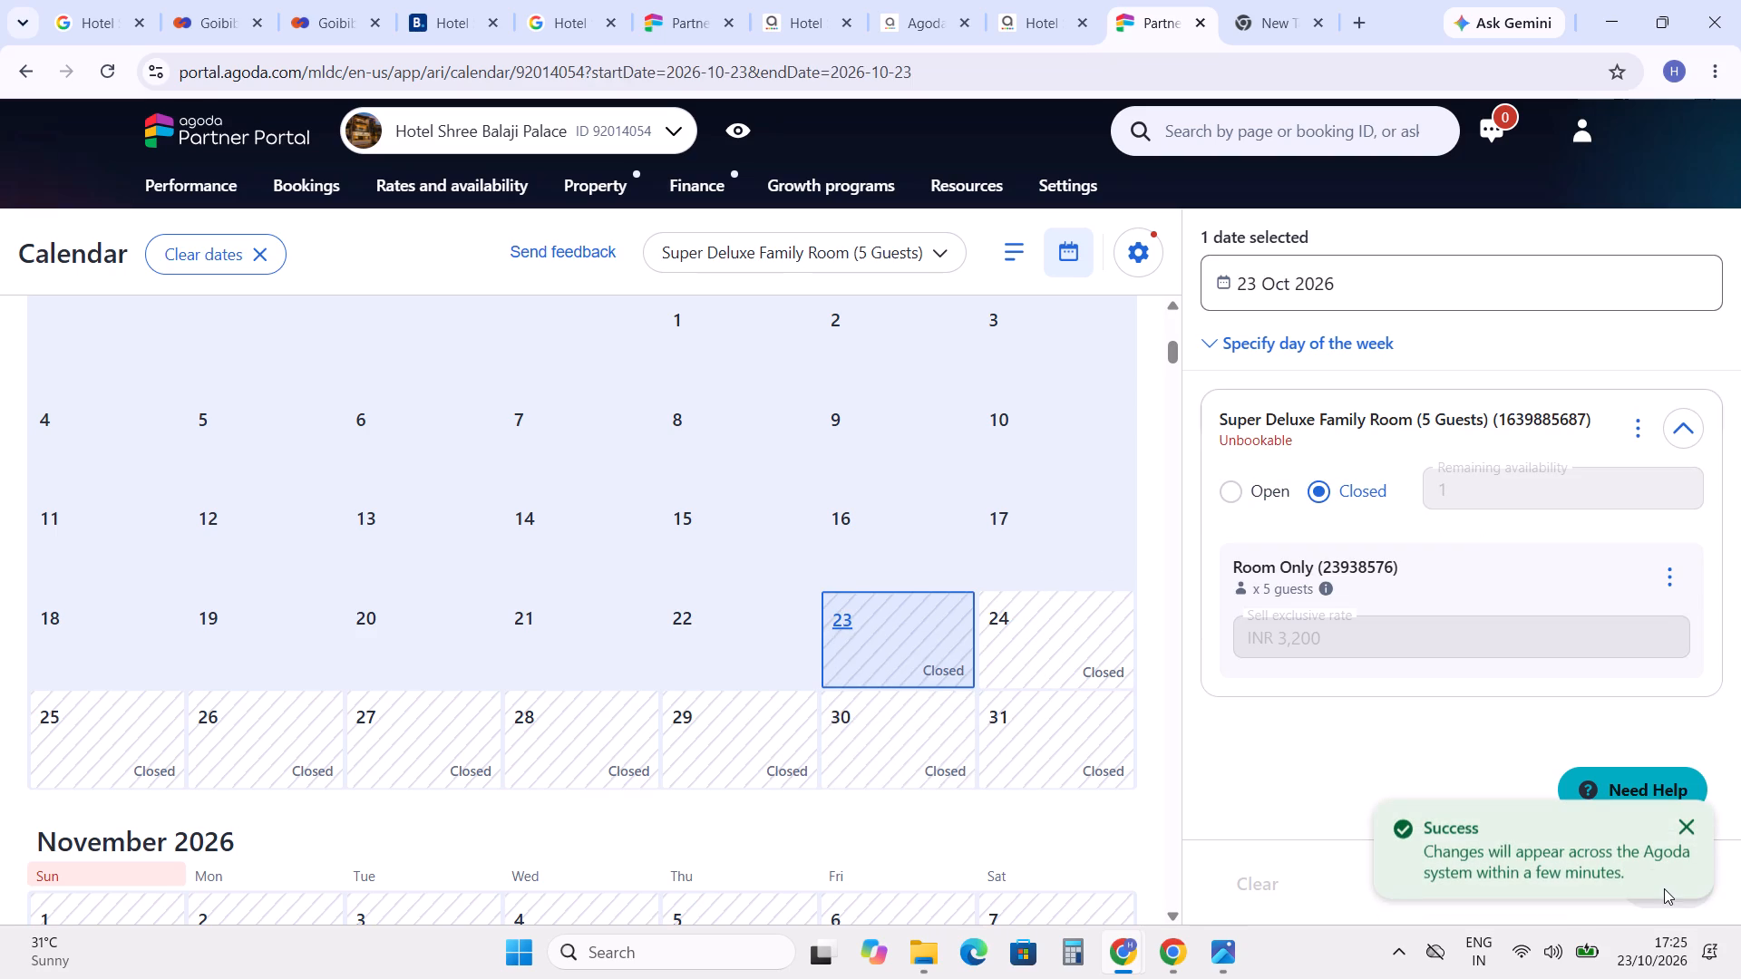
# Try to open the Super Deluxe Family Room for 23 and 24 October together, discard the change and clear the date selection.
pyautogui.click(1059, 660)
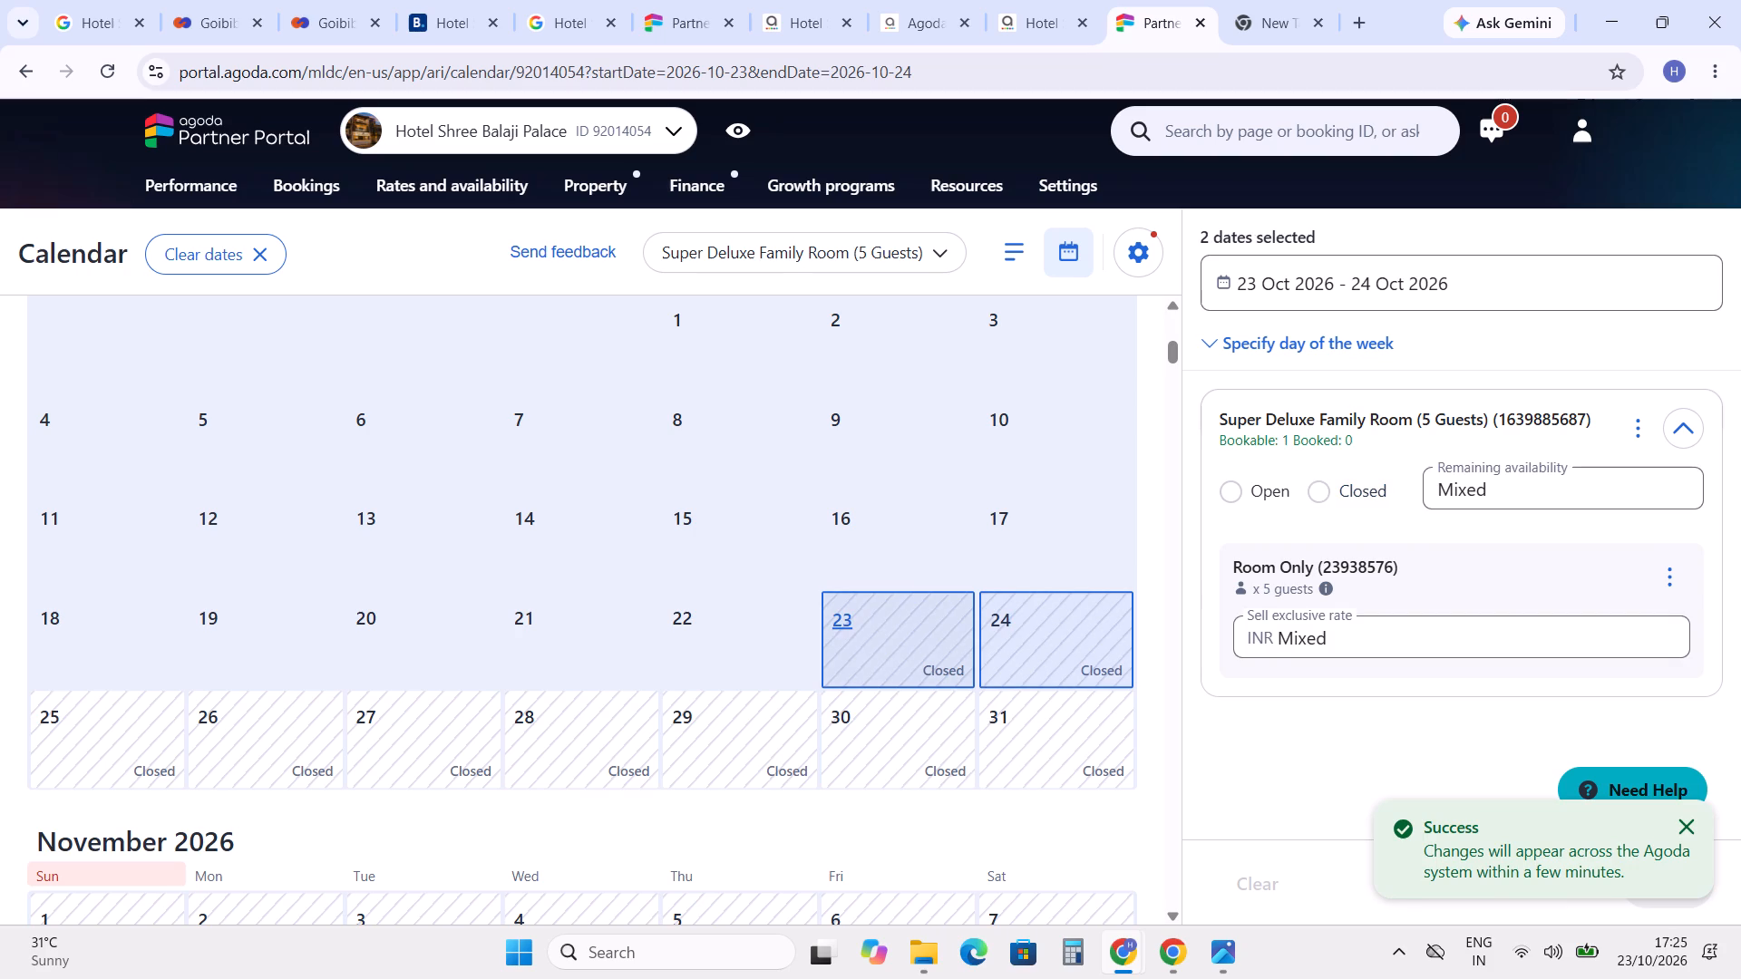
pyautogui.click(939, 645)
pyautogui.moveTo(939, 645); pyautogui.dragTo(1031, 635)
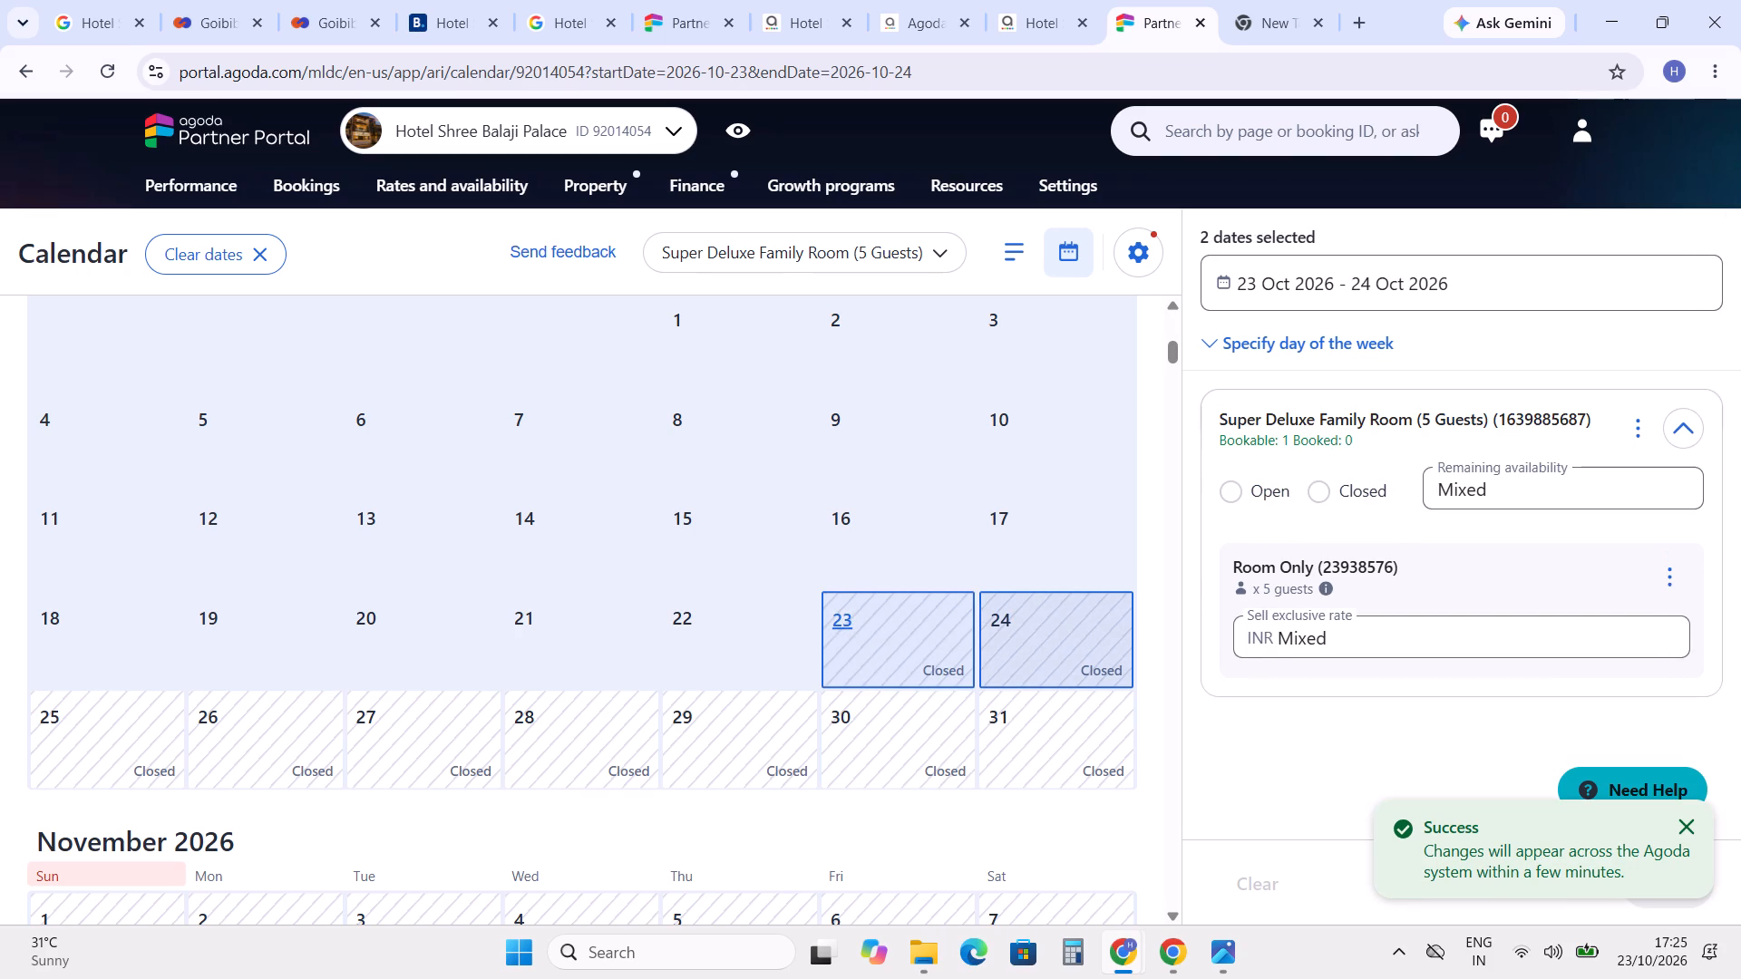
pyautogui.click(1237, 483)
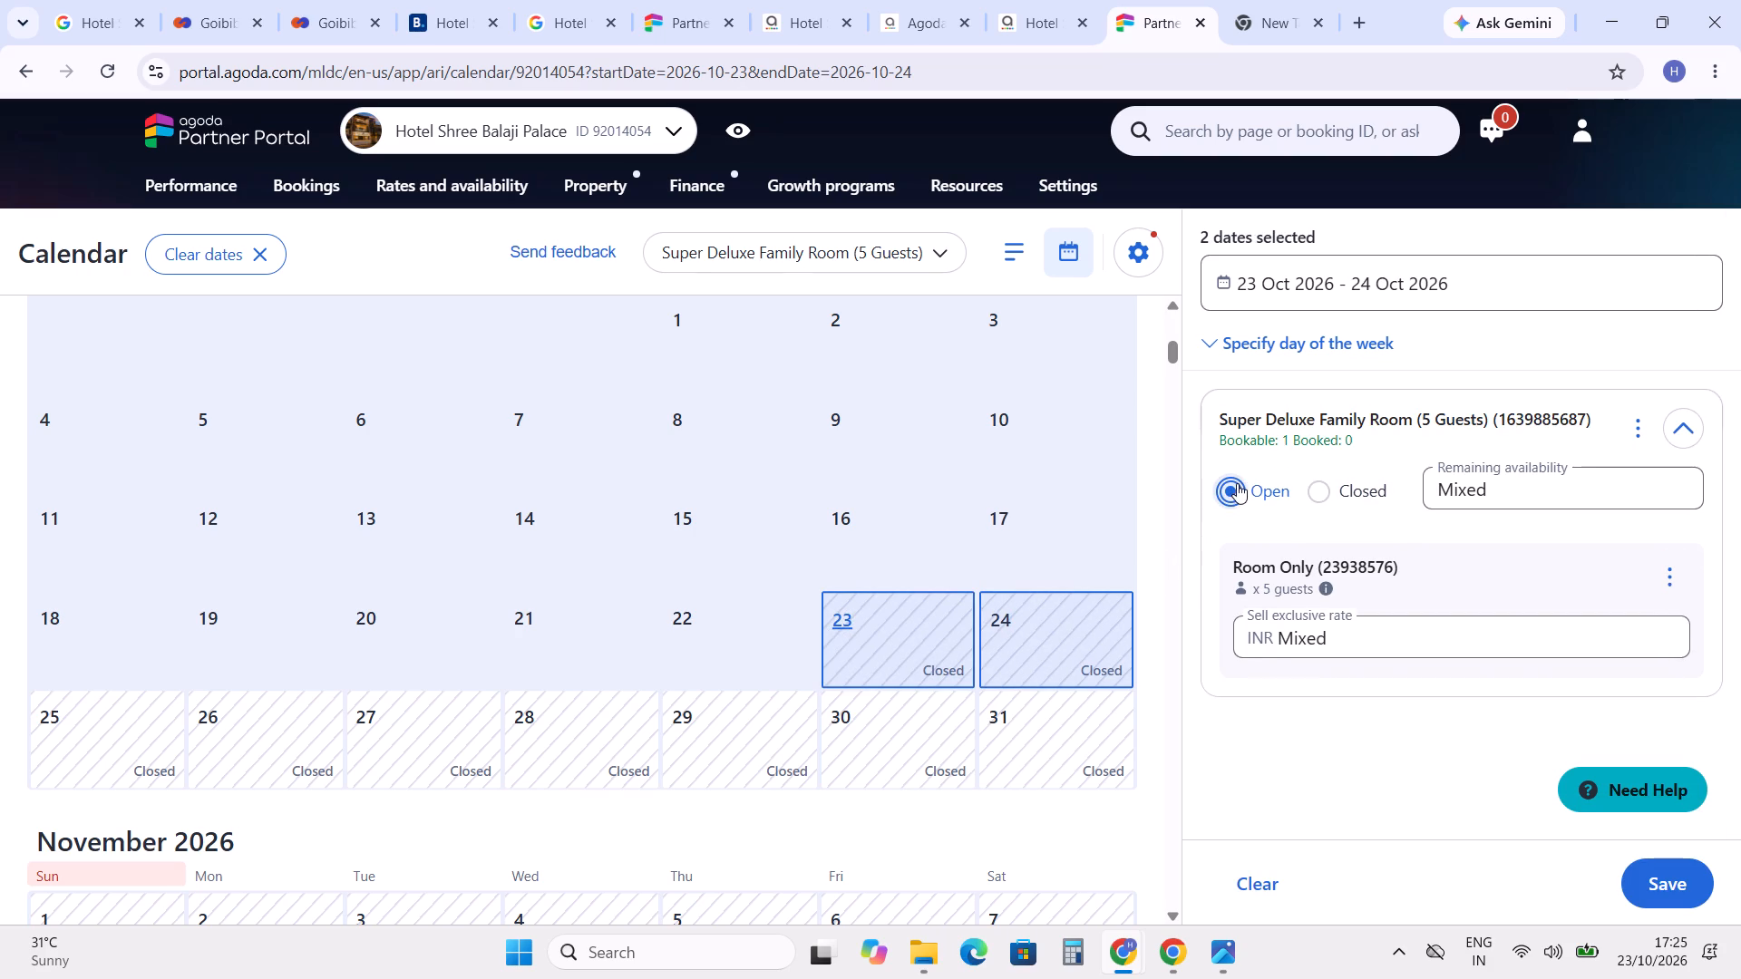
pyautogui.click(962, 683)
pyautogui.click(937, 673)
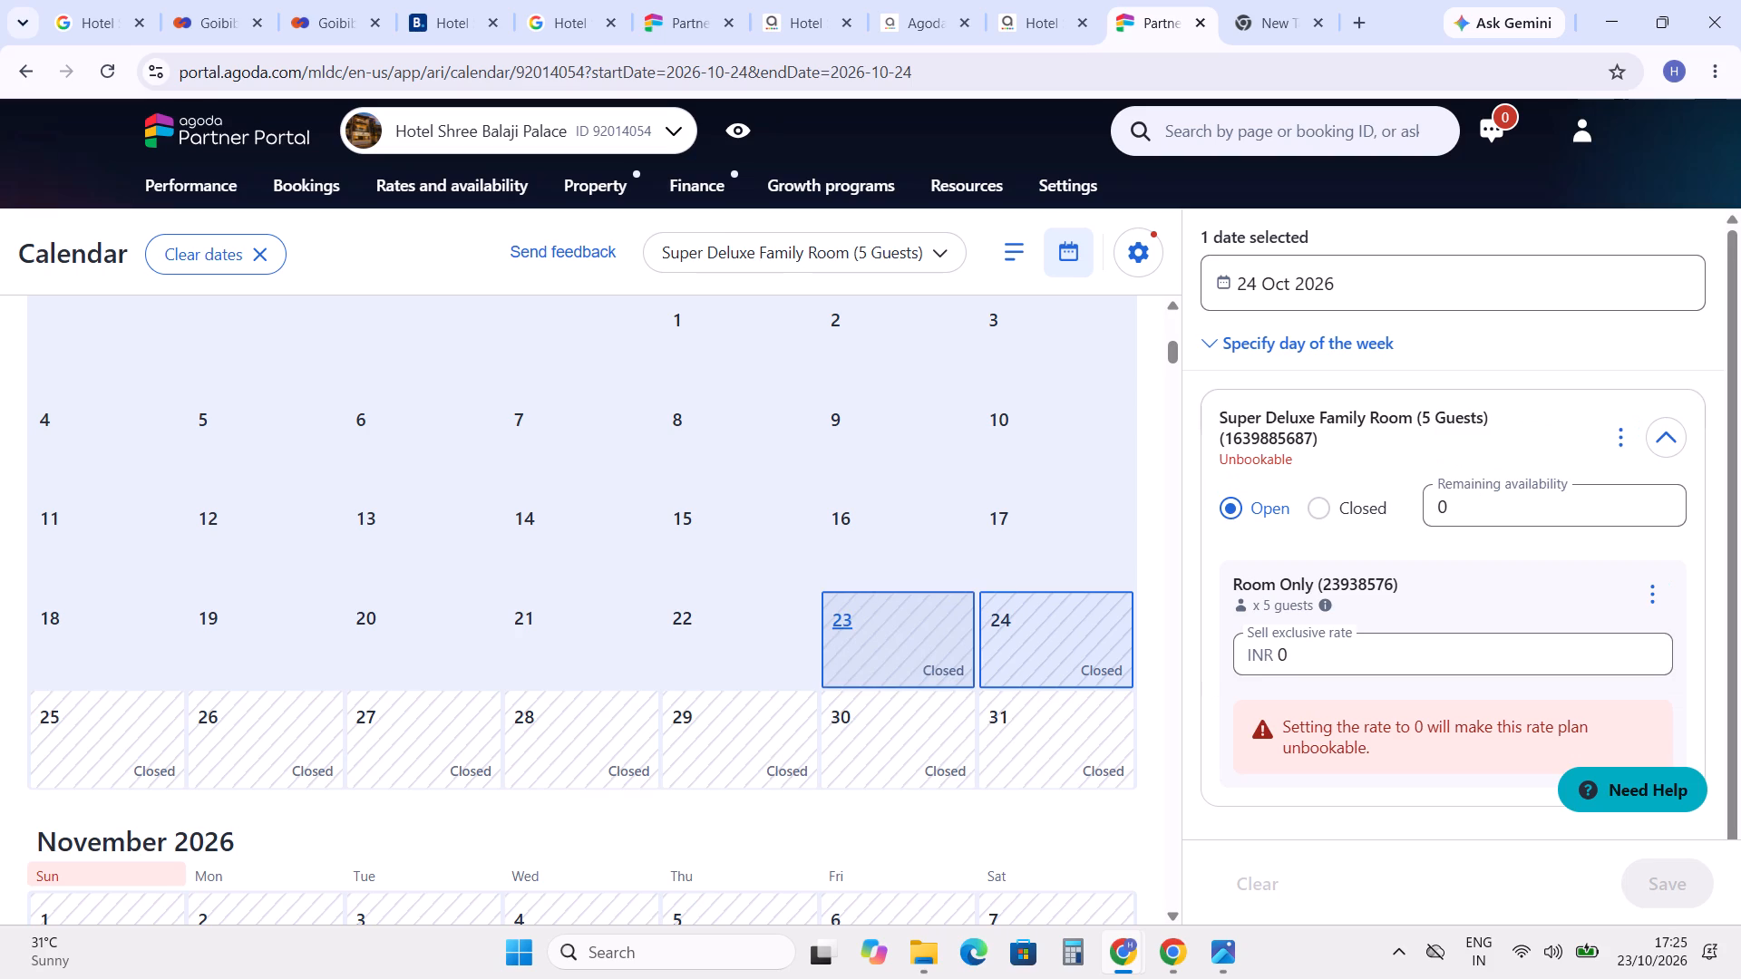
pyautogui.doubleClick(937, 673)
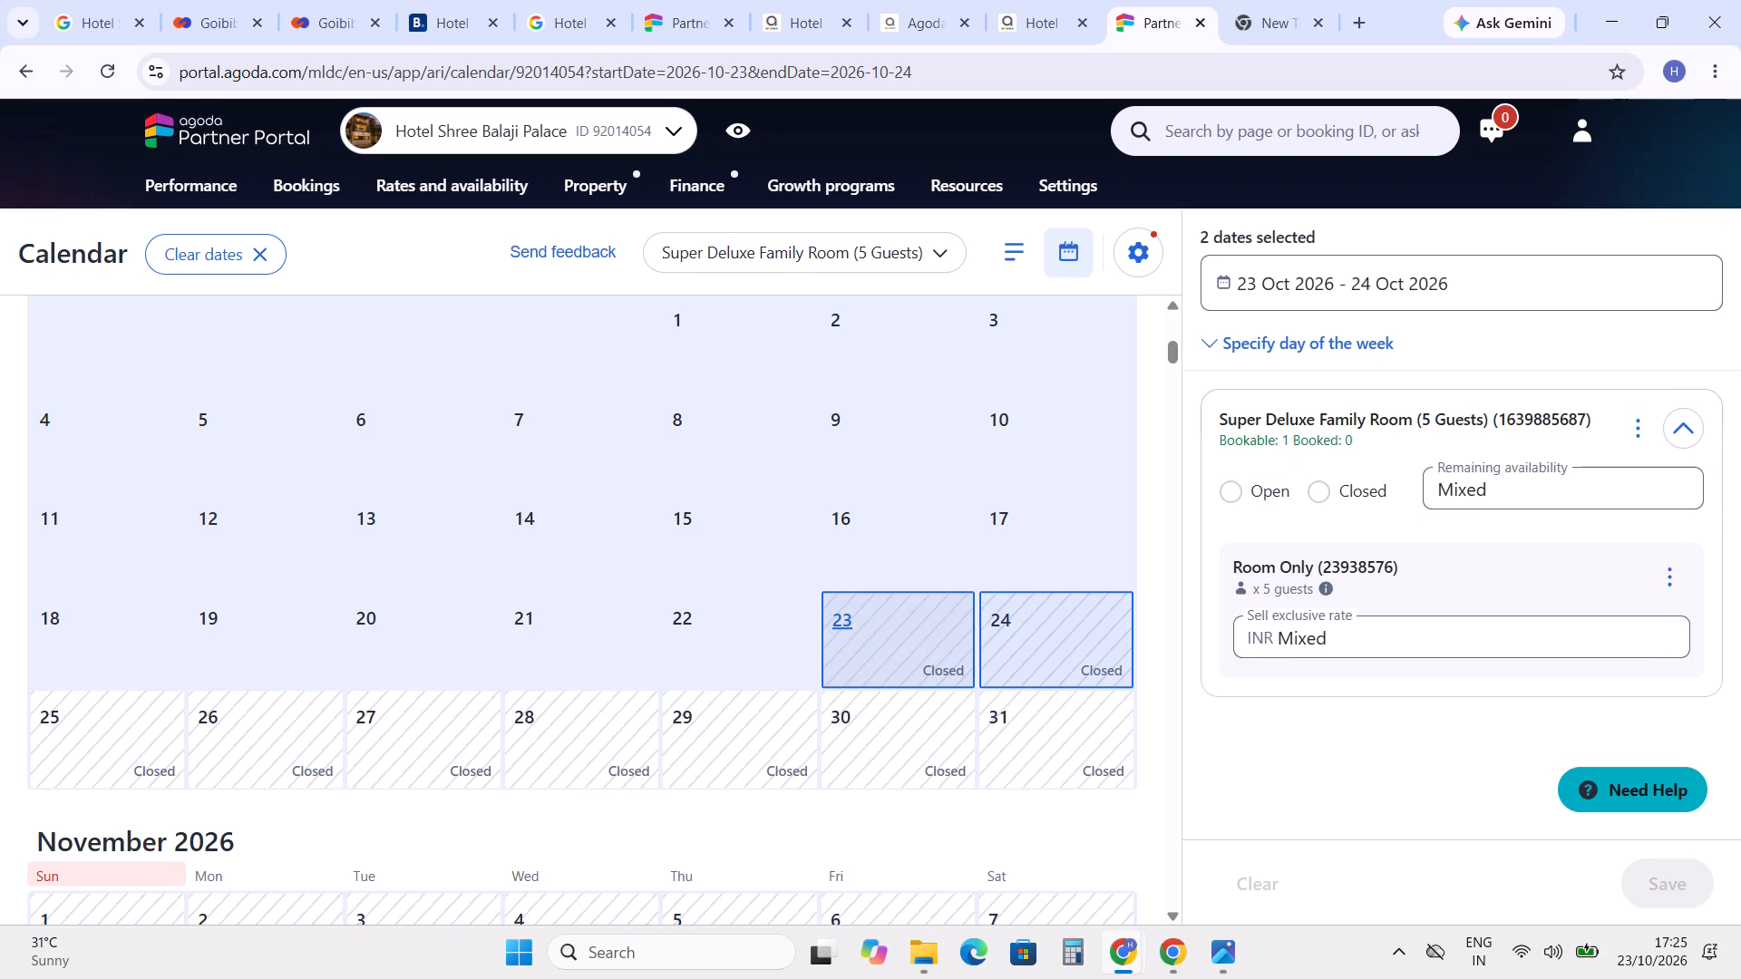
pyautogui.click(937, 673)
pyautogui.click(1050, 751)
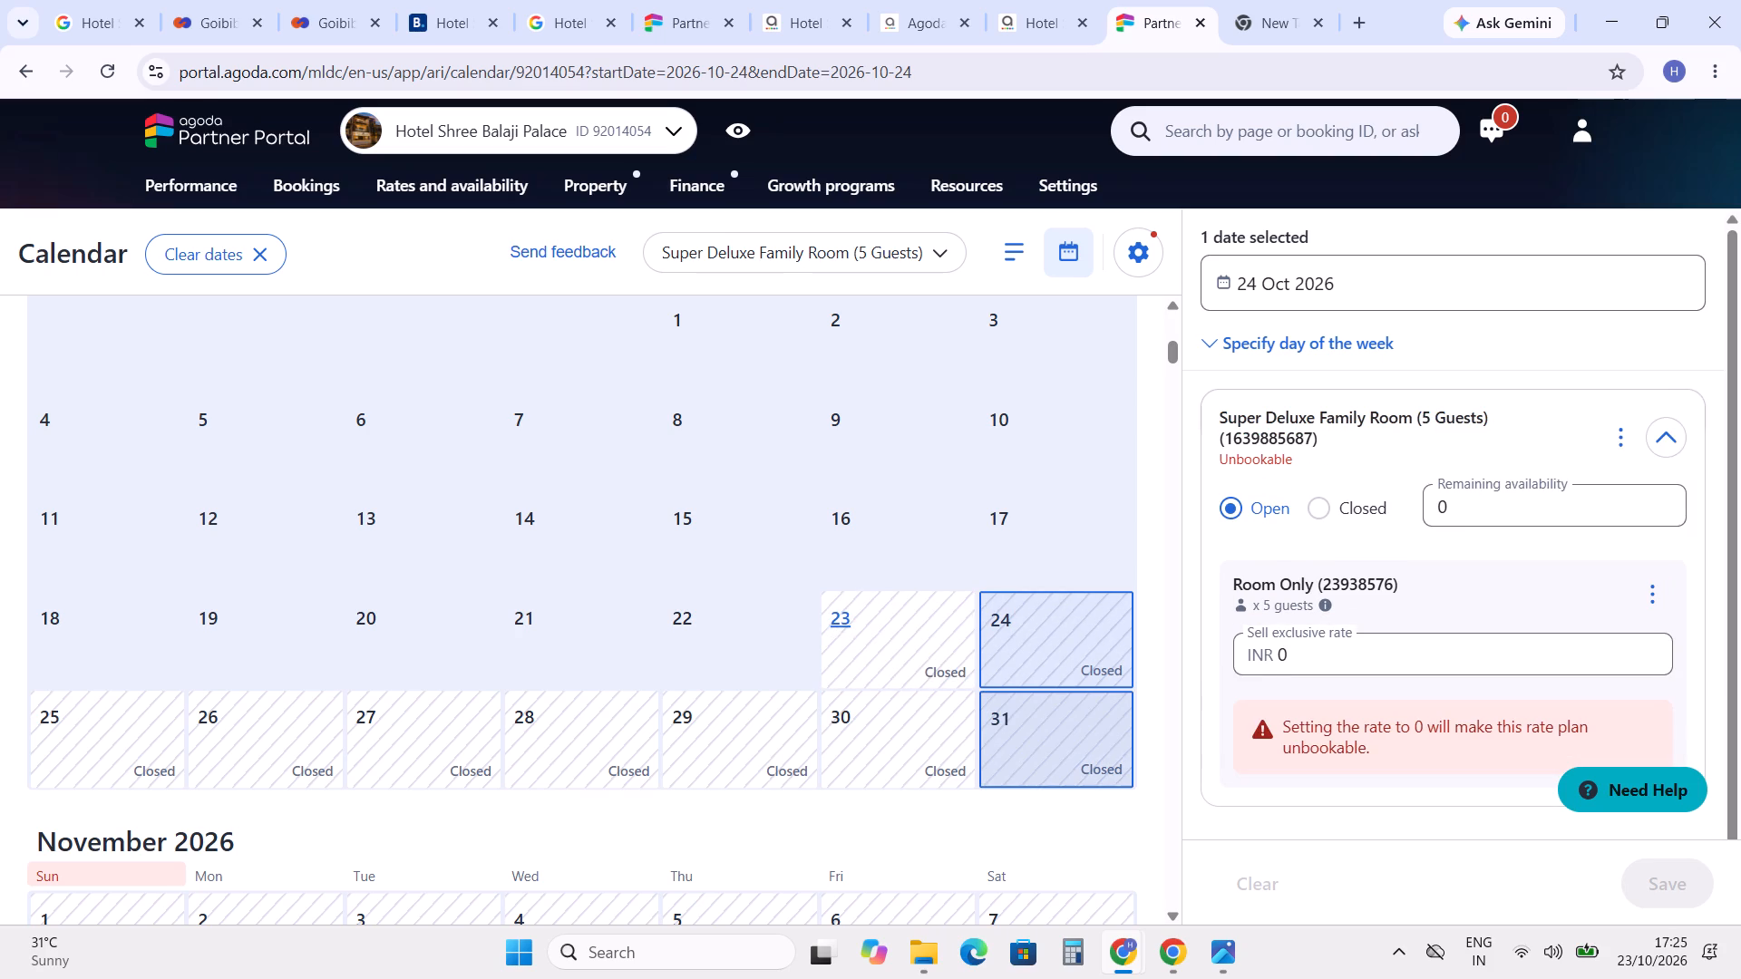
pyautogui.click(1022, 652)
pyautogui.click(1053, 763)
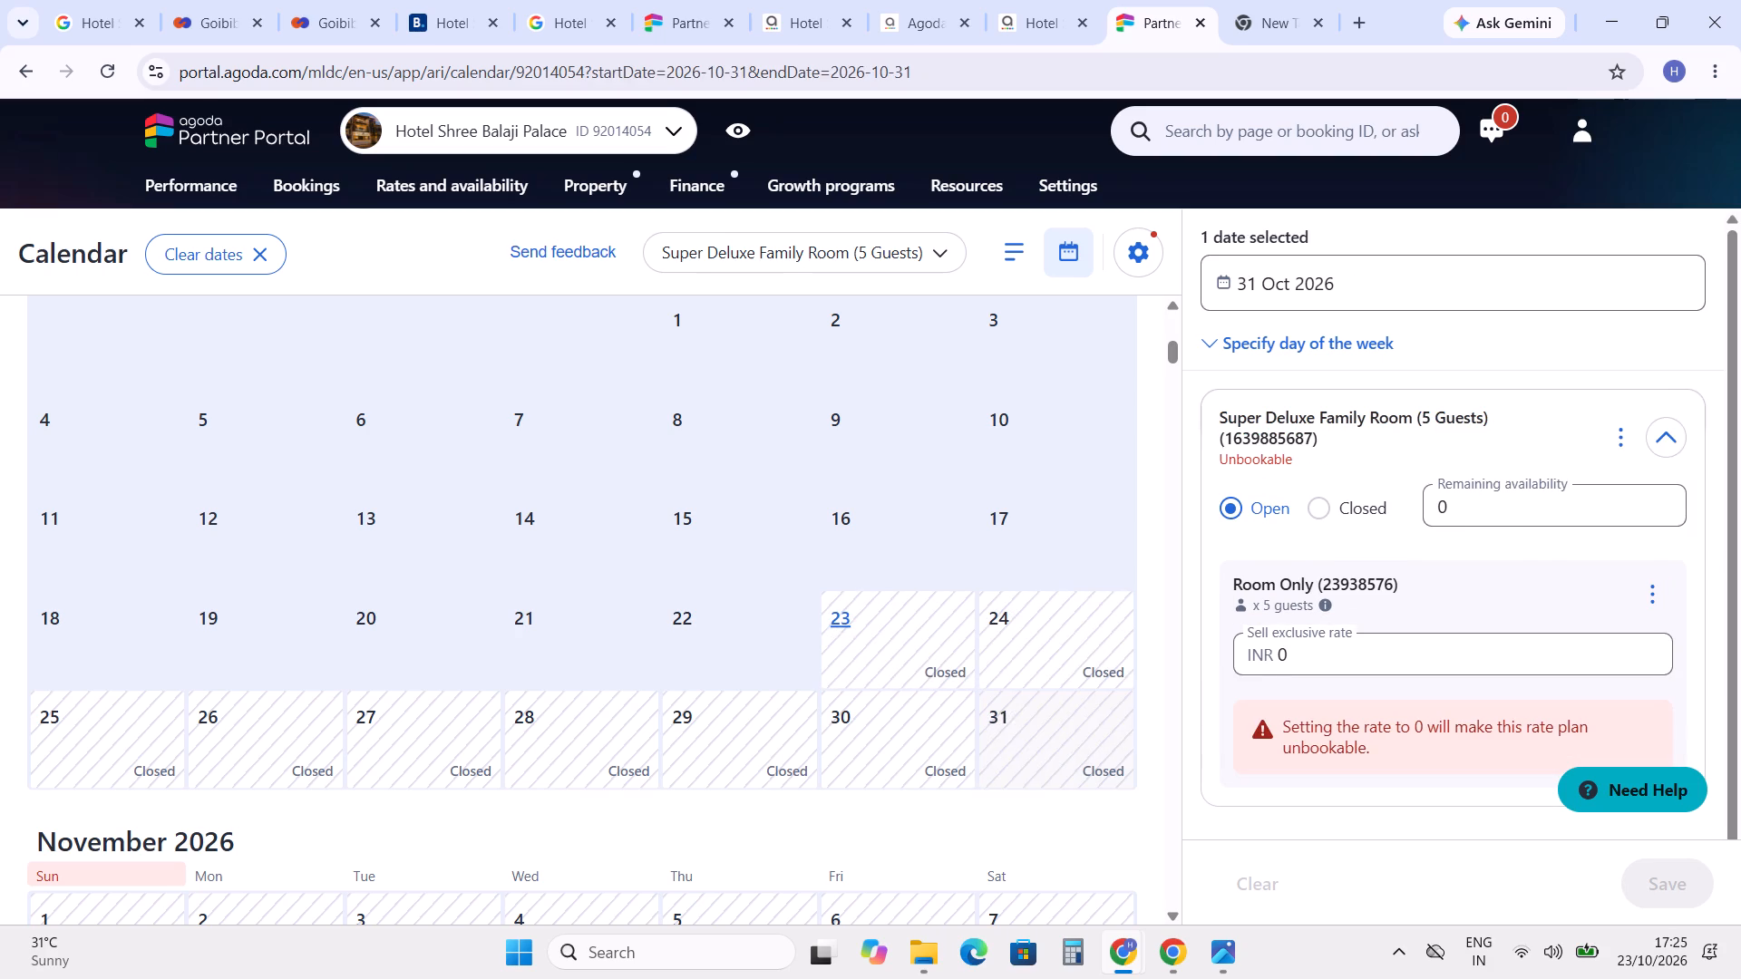
# Reopen the Super Deluxe Family Room for 23 October 2026 at a rate of INR 2800 and save.
pyautogui.click(893, 626)
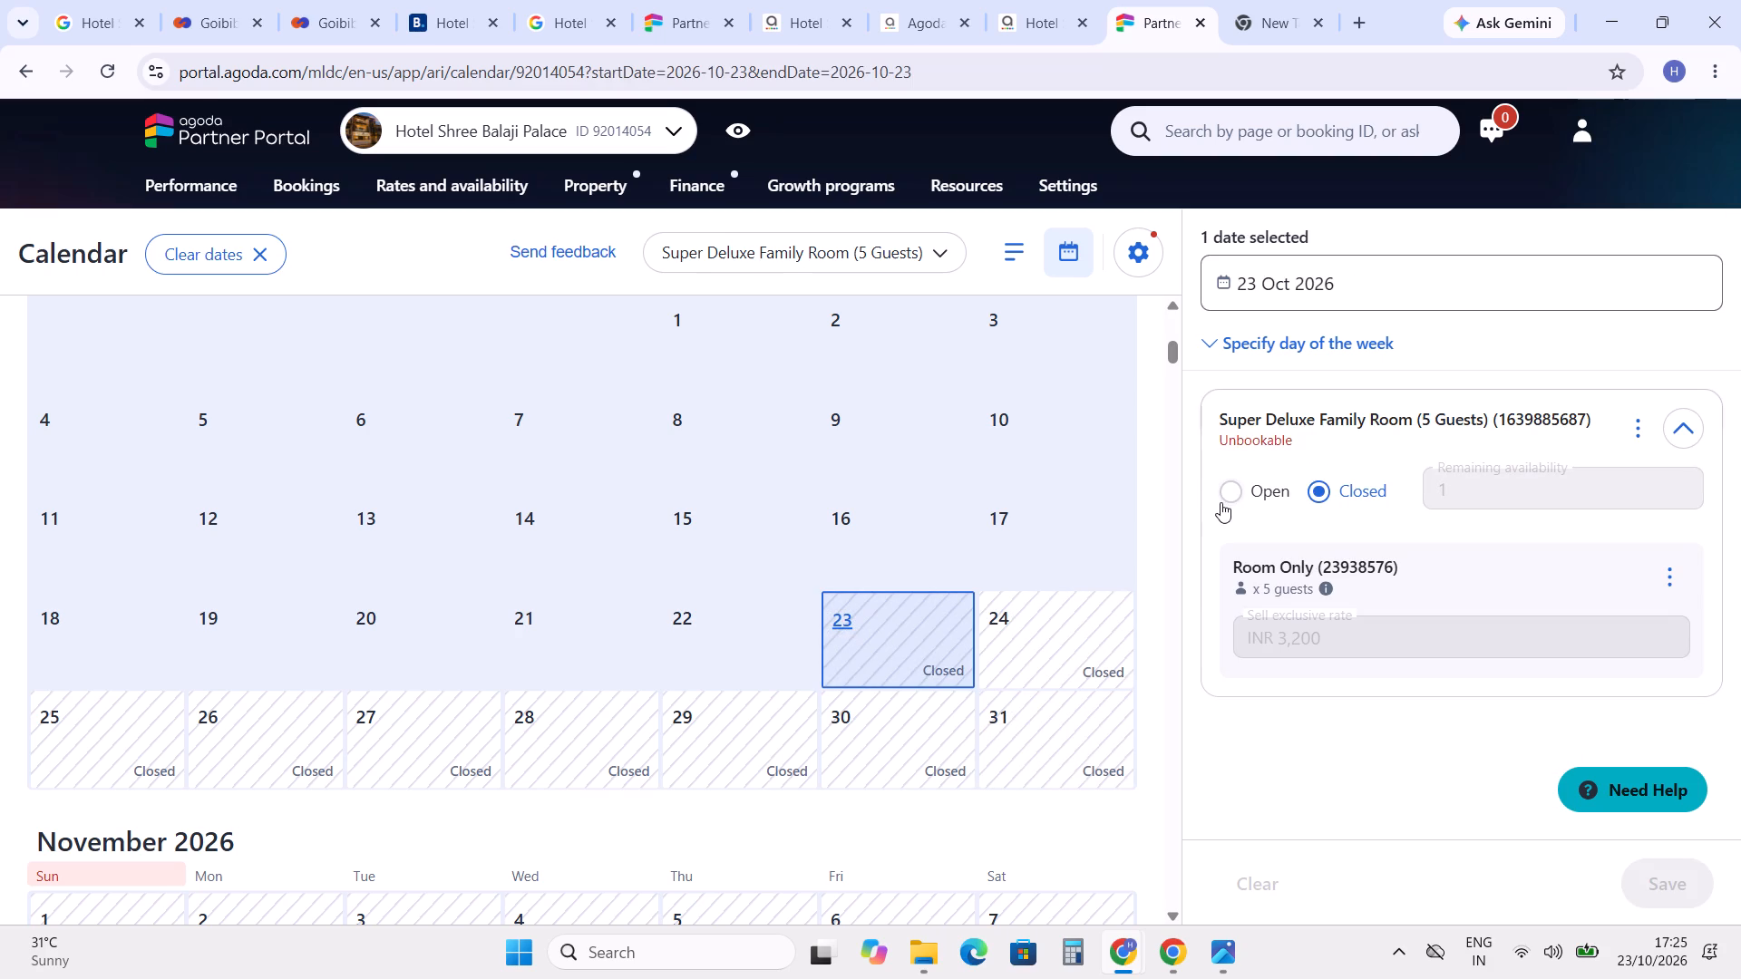
pyautogui.click(1234, 495)
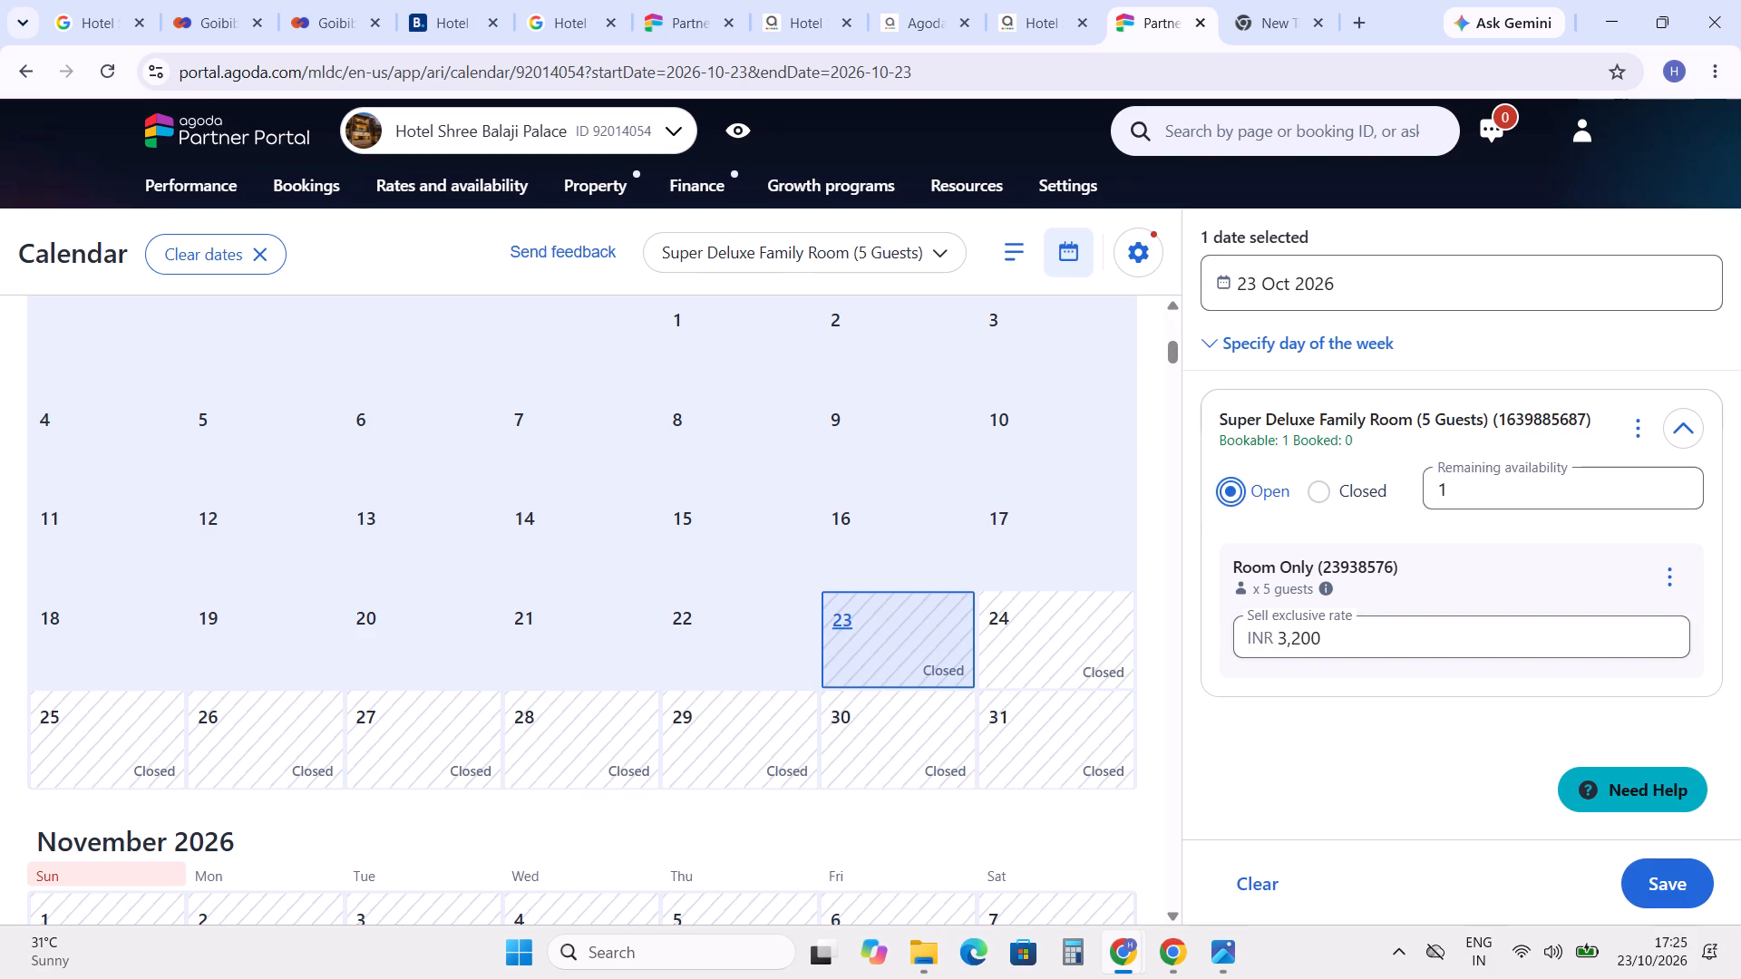
pyautogui.moveTo(1352, 634); pyautogui.dragTo(1267, 635)
pyautogui.write('2800')
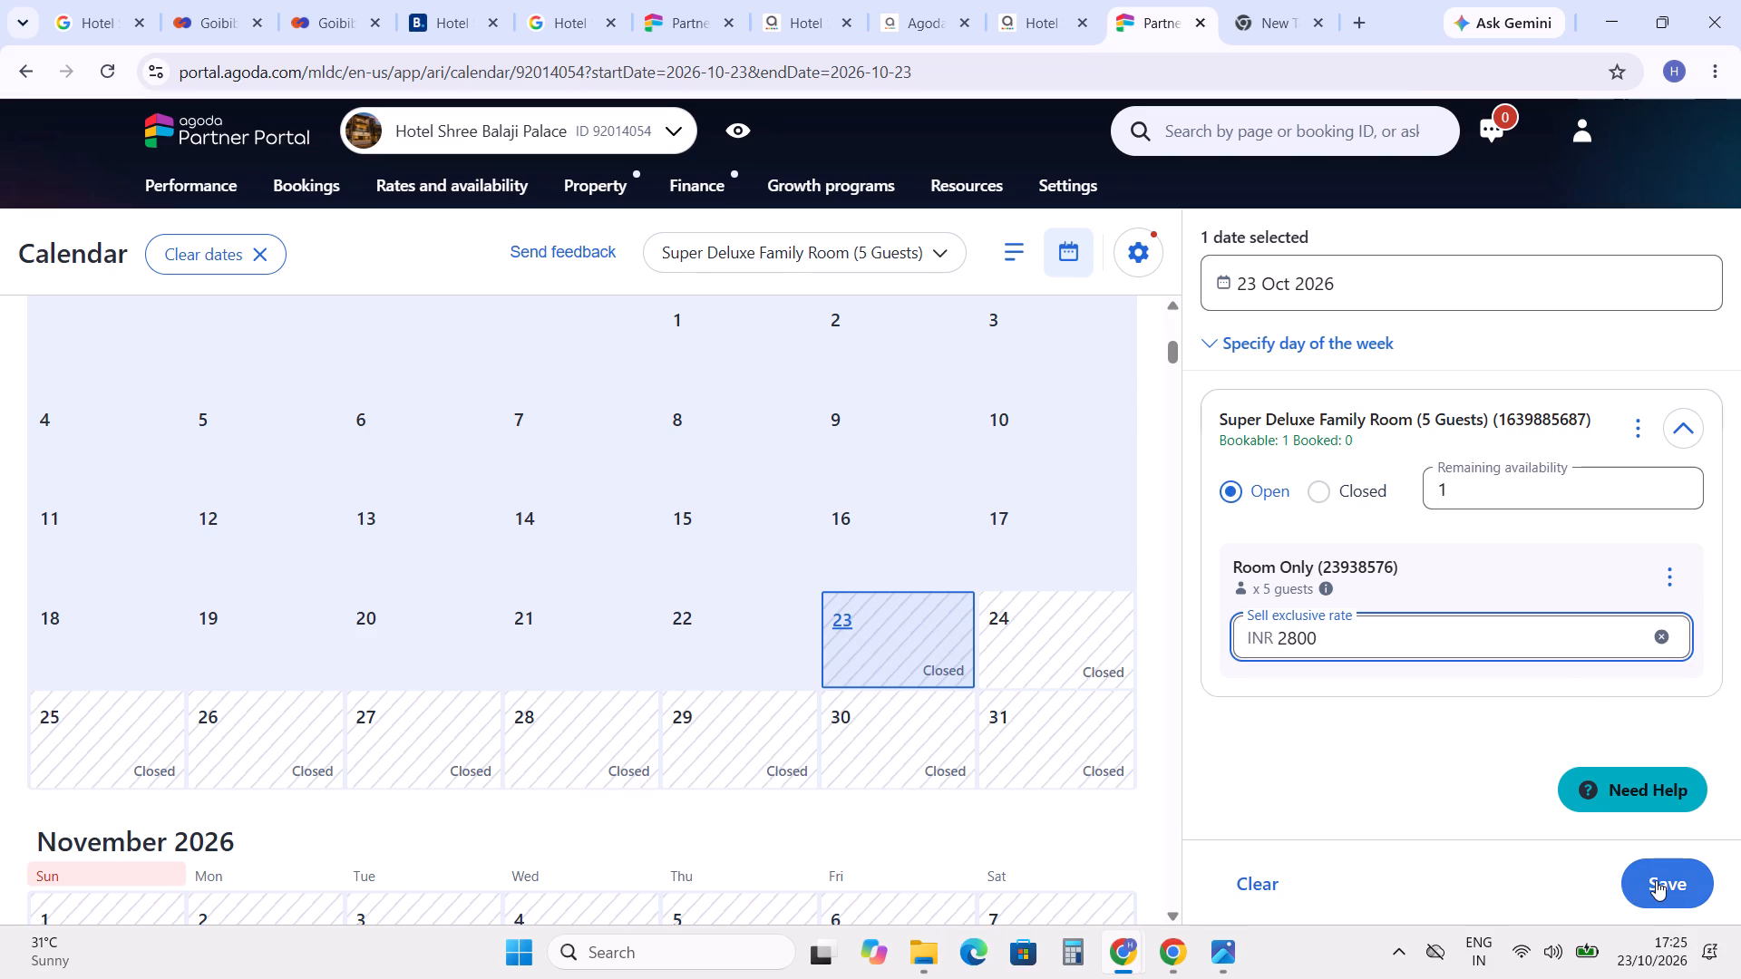
pyautogui.click(1656, 880)
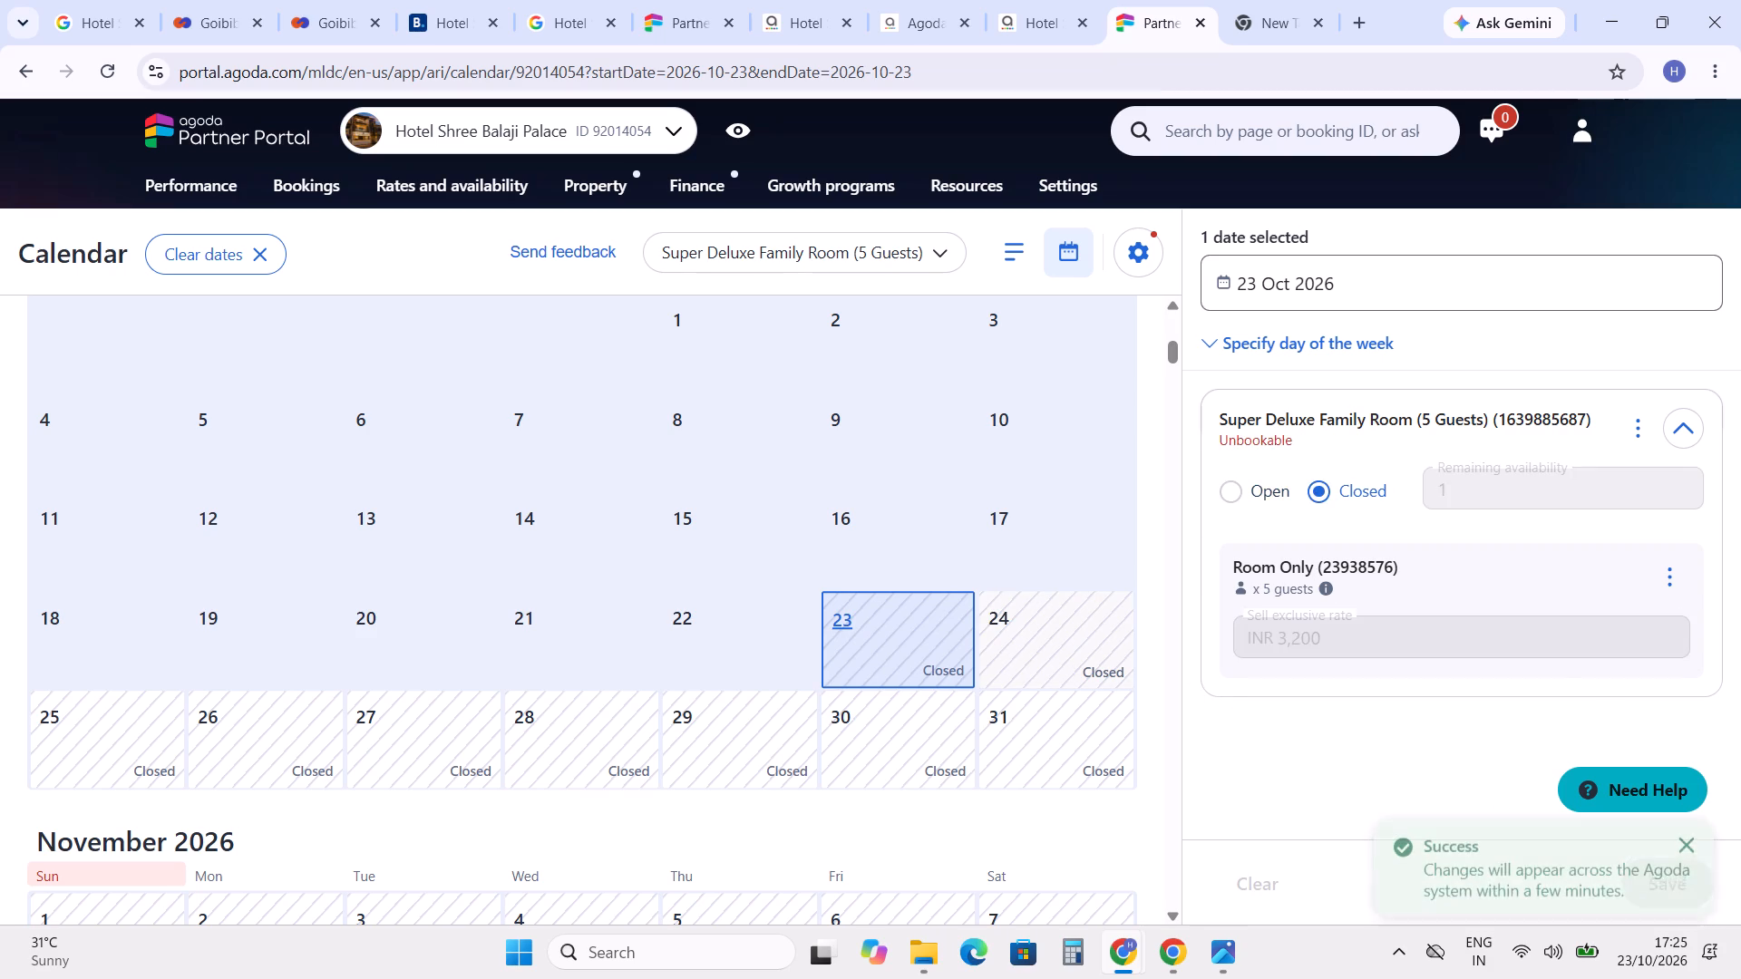
# Select only 24 October 2026, set the Super Deluxe Family Room's rate to INR 2800 and save.
pyautogui.click(1077, 650)
pyautogui.click(1077, 650)
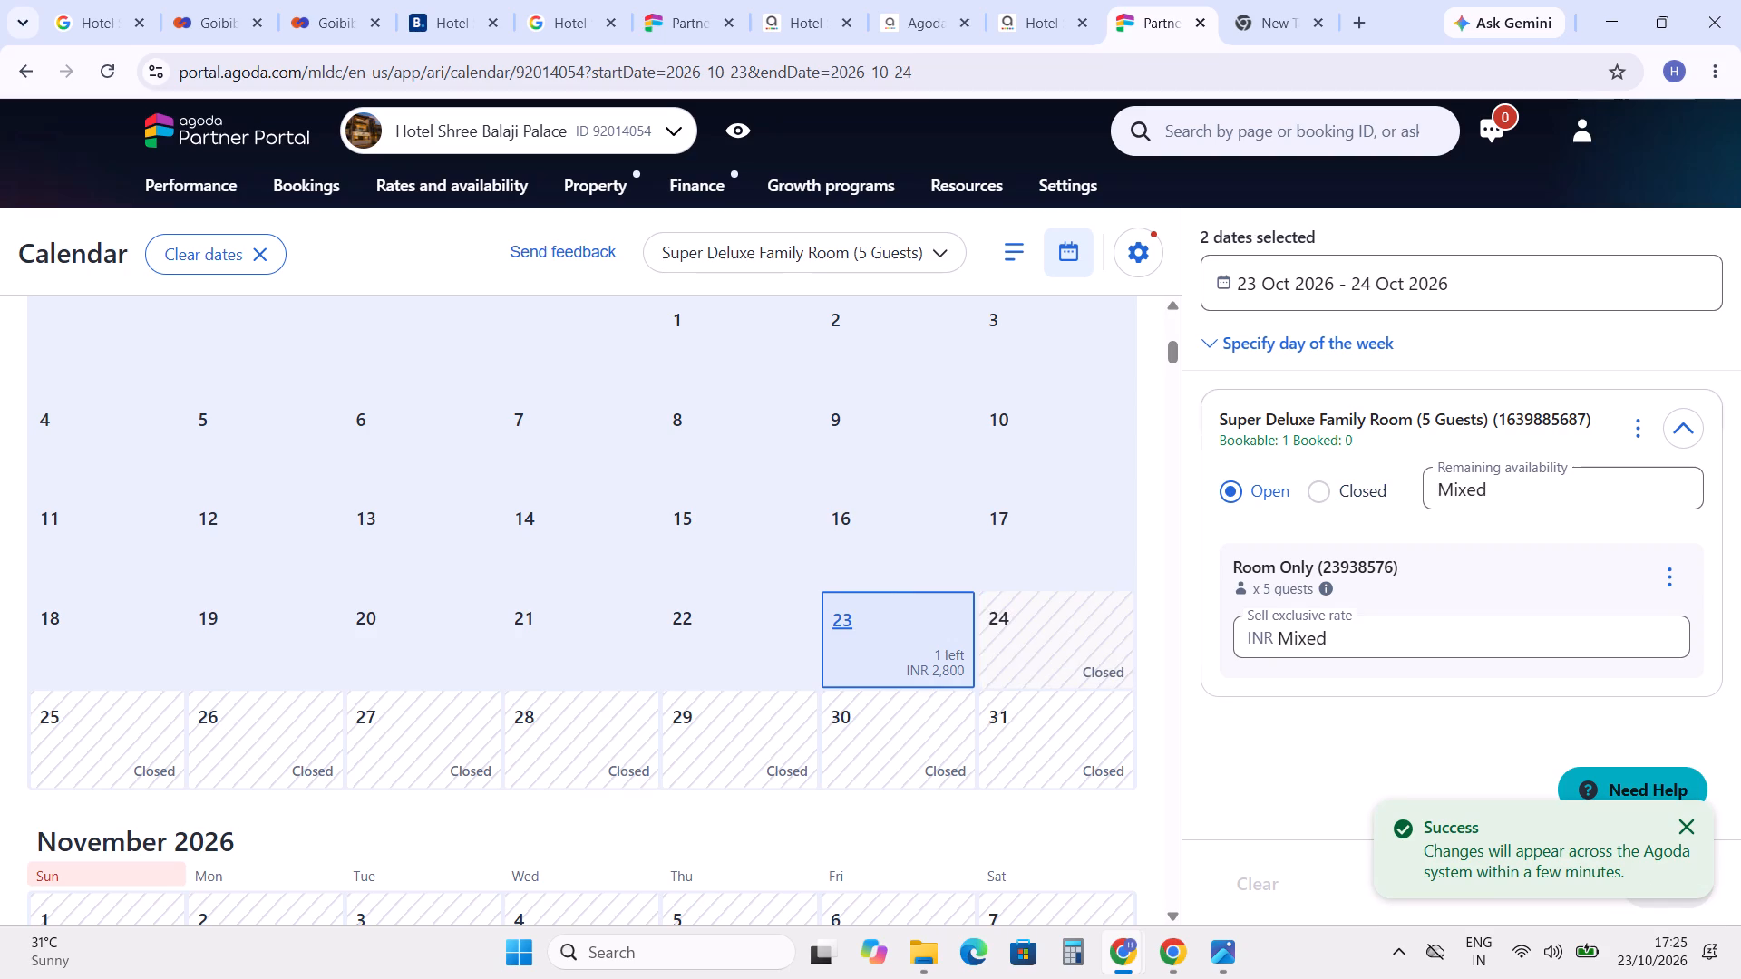
pyautogui.click(931, 635)
pyautogui.click(1048, 642)
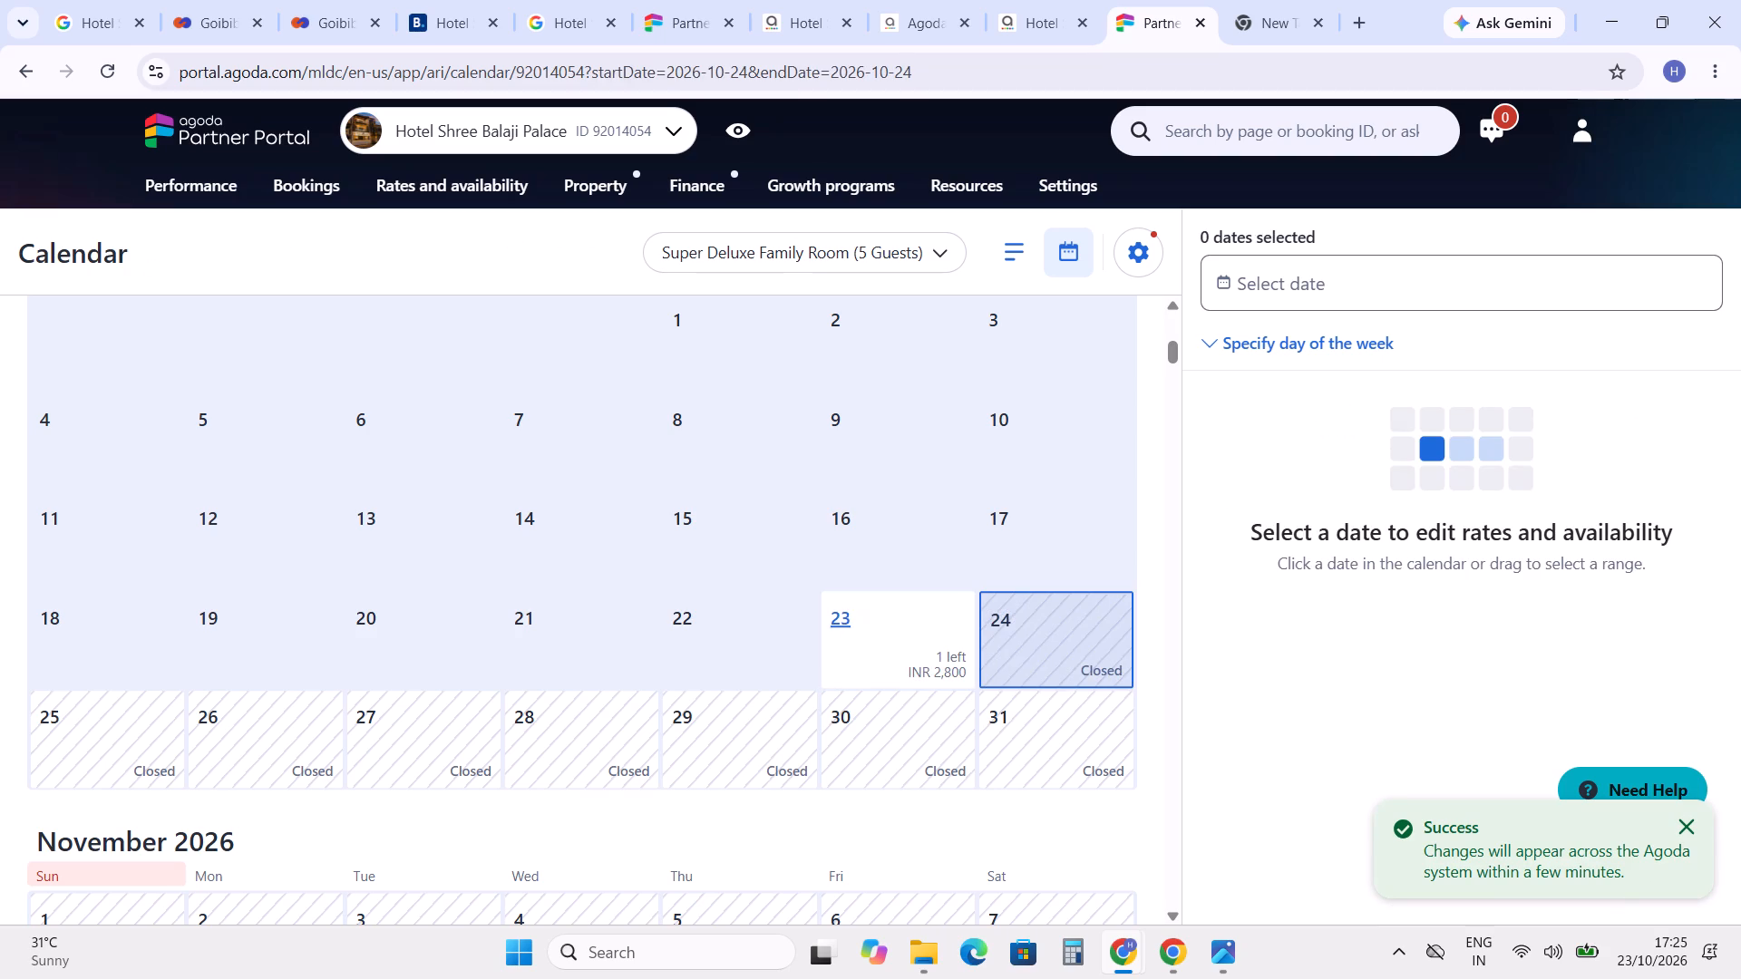
pyautogui.moveTo(1367, 645); pyautogui.dragTo(1208, 648)
pyautogui.write('2800')
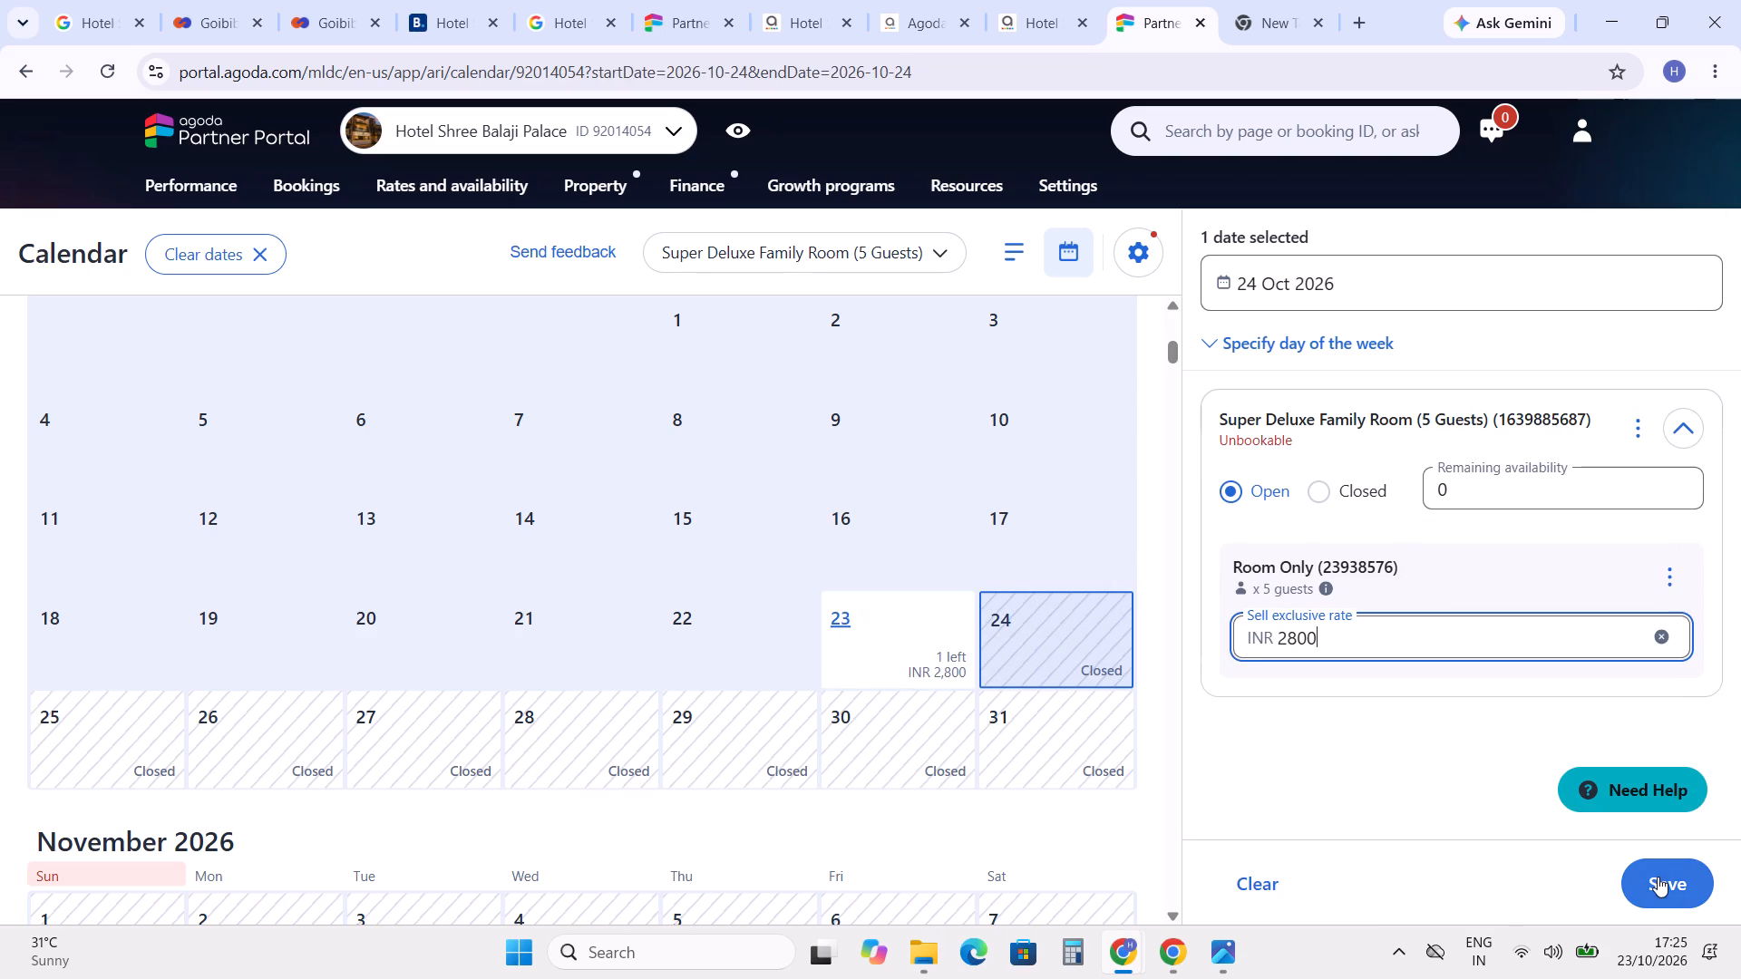
pyautogui.click(1658, 877)
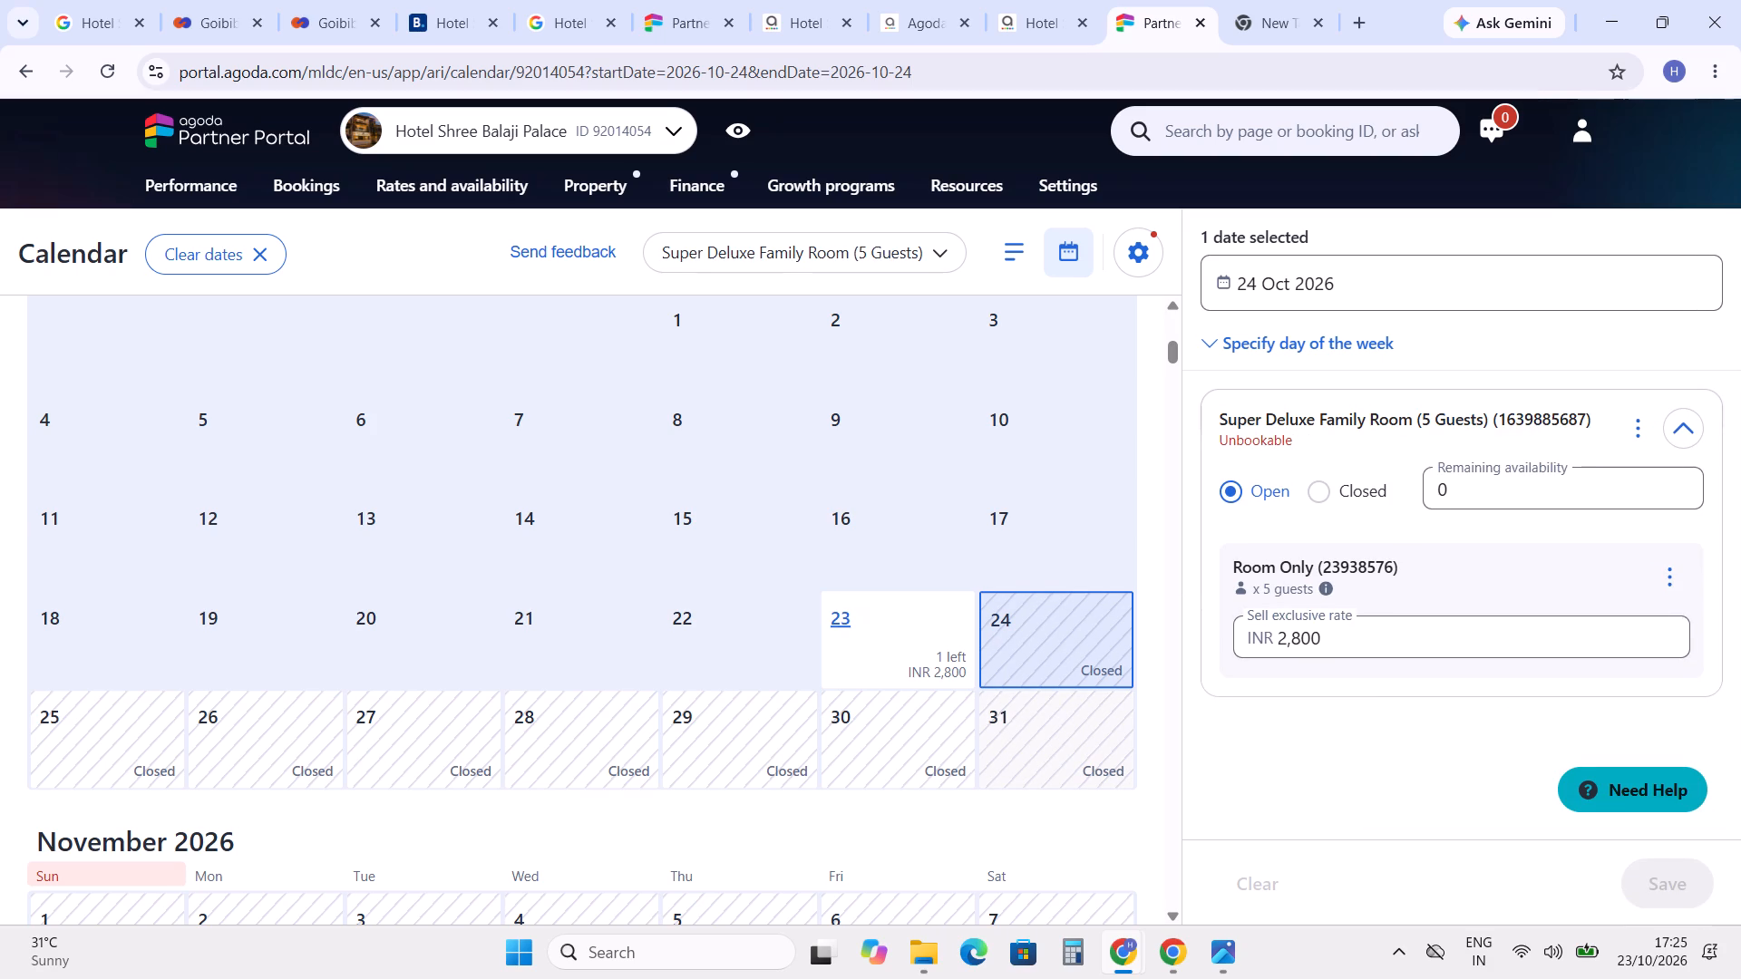
# Reload the calendar and show only the Super Deluxe Family Room (5 Guests) to check 24 October 2026.
pyautogui.press('F5')
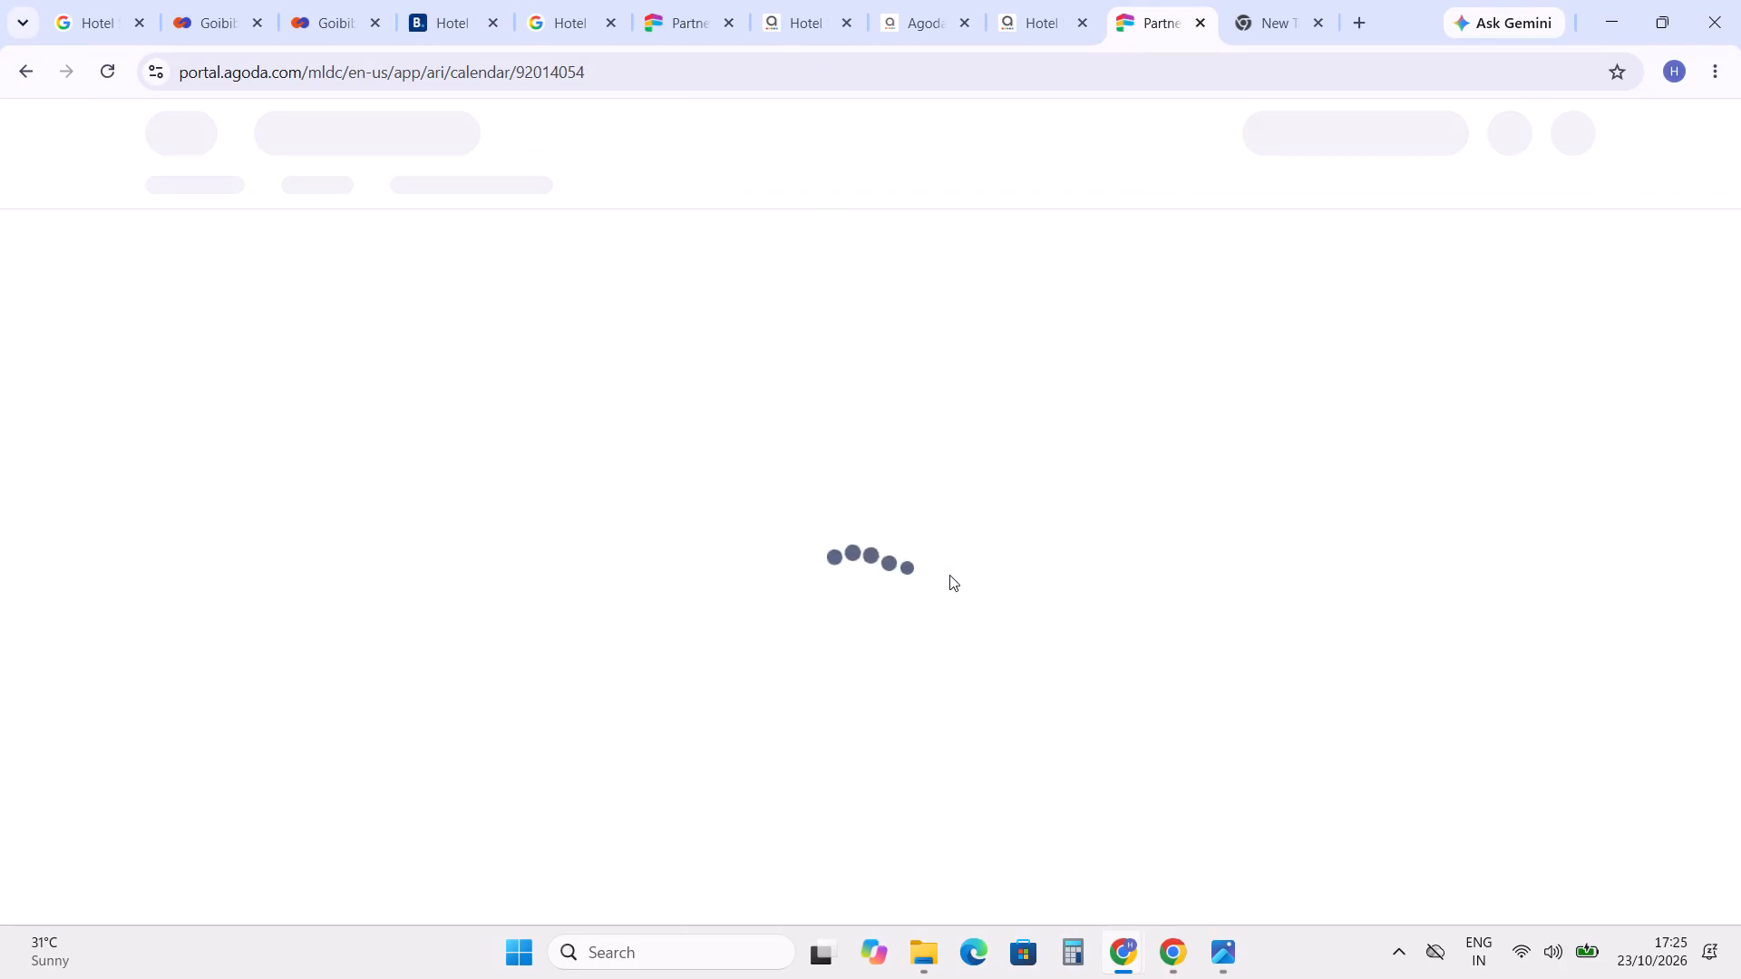
pyautogui.click(900, 258)
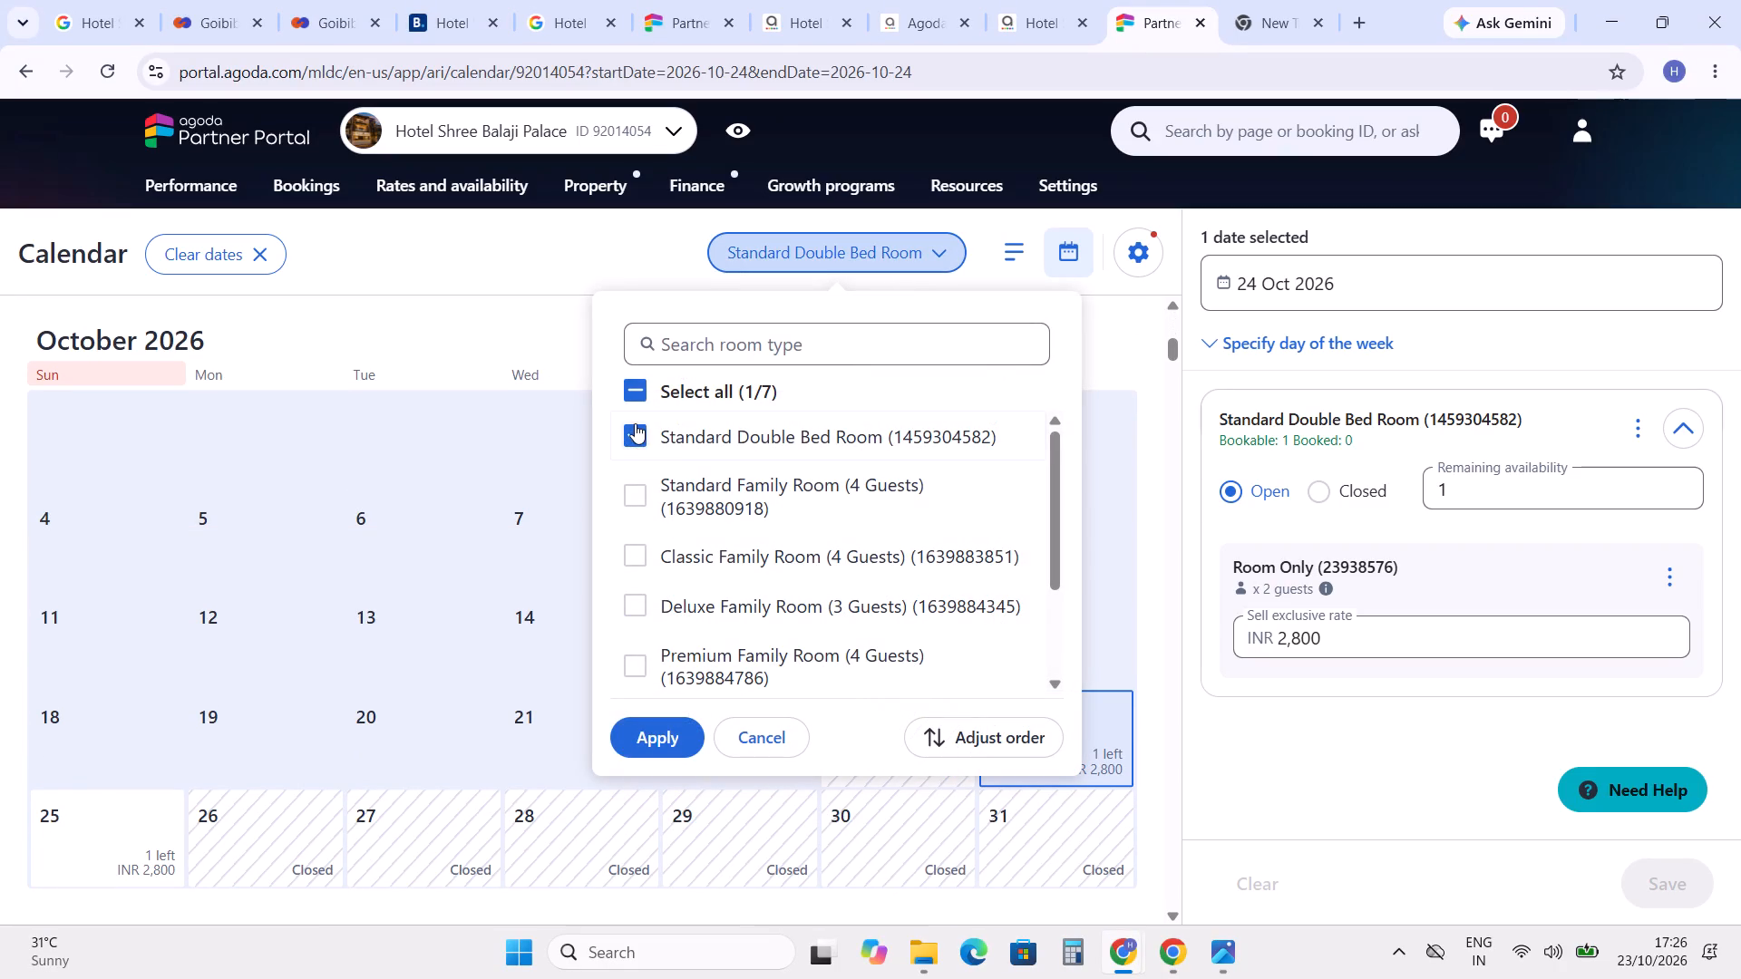
pyautogui.click(635, 423)
pyautogui.scroll(-3, 742, 535)
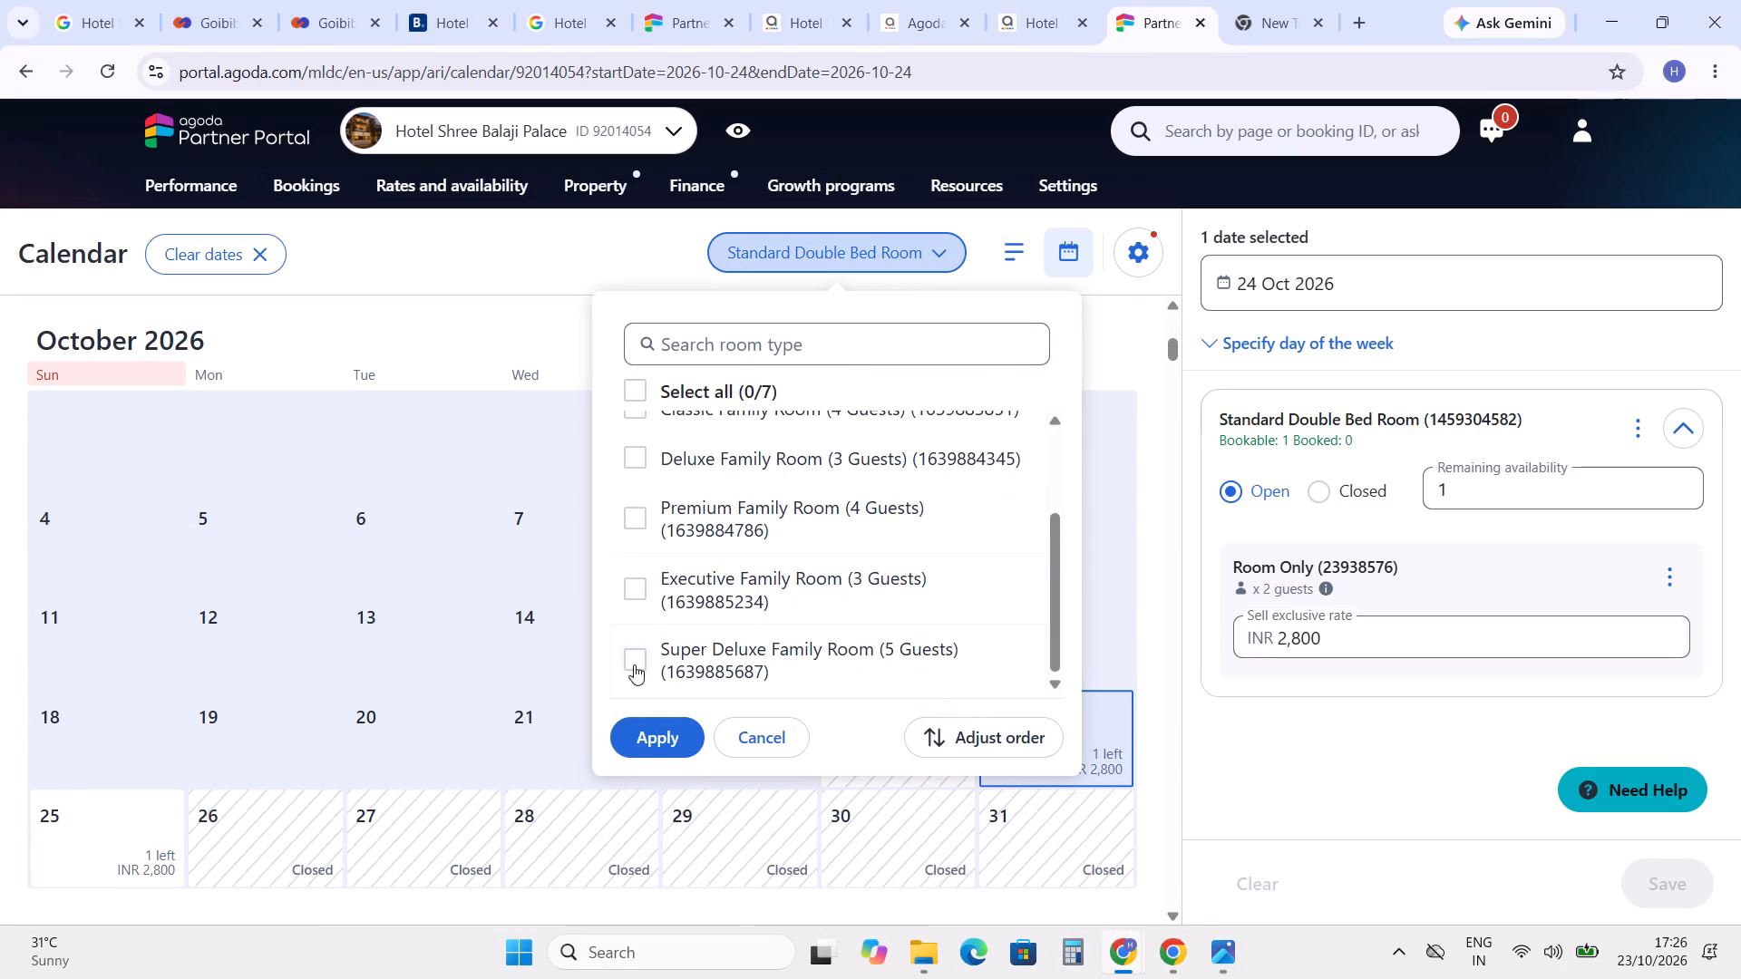
pyautogui.click(634, 664)
pyautogui.click(675, 724)
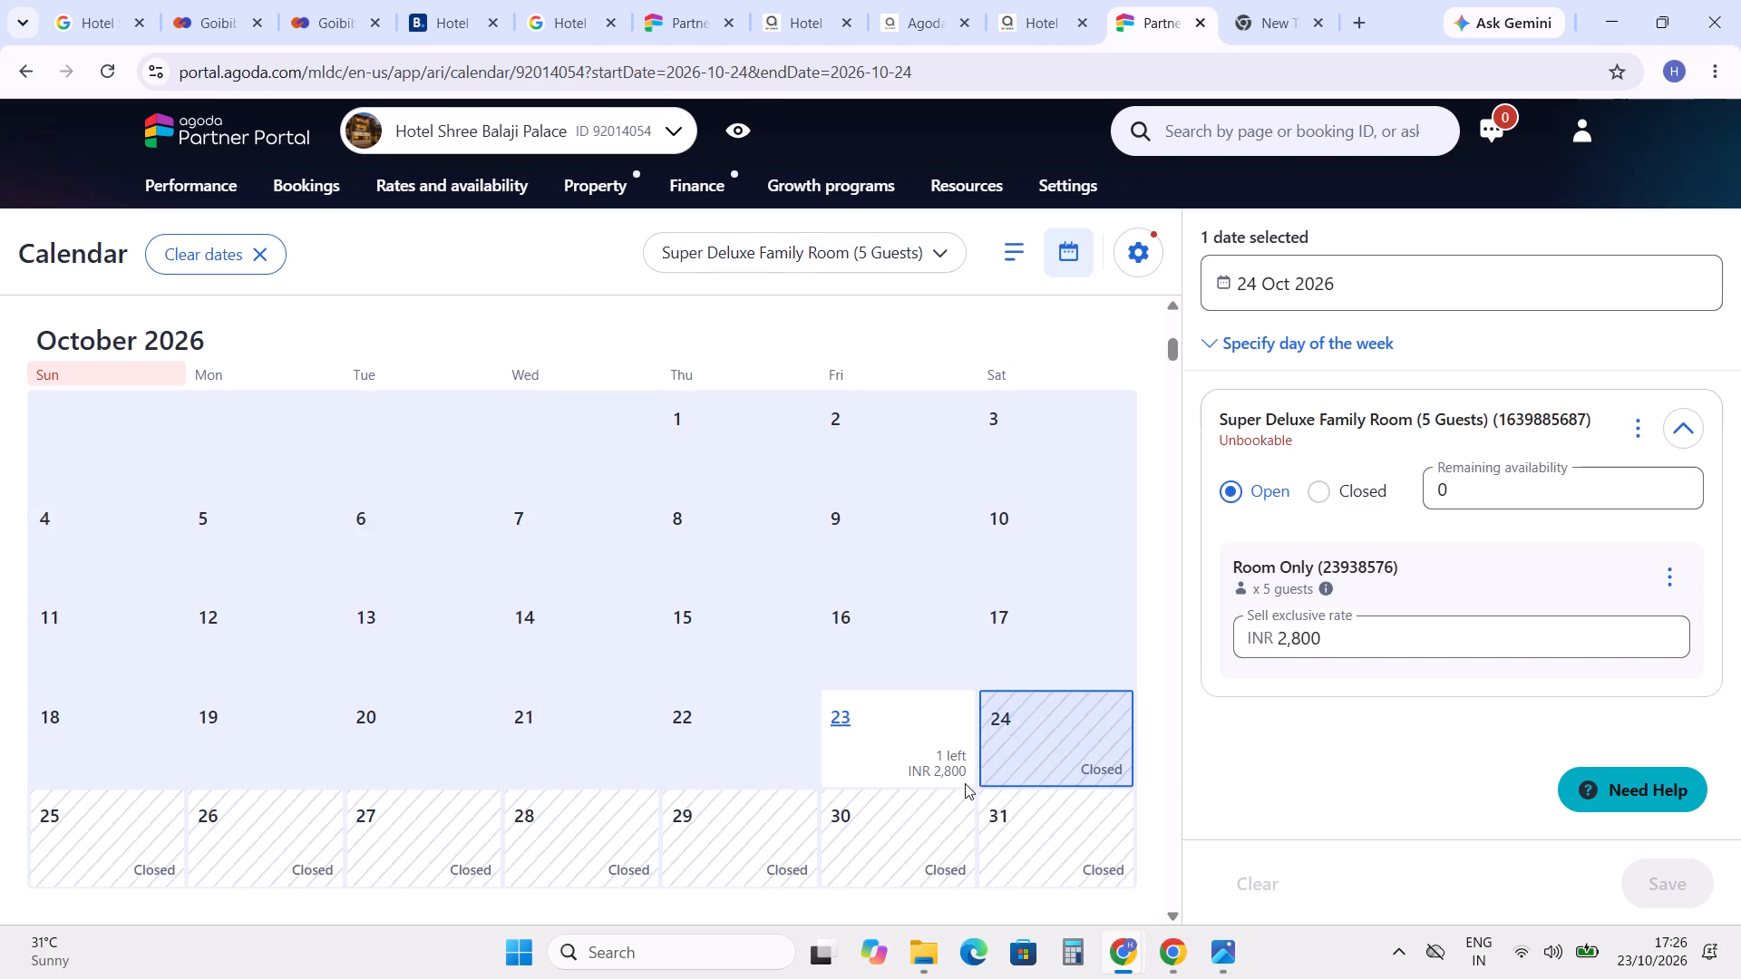
# Try different selections of 23, 24 and 31 October 2026 to inspect the Super Deluxe Family Room's availability and rate.
pyautogui.click(1077, 754)
pyautogui.click(1077, 754)
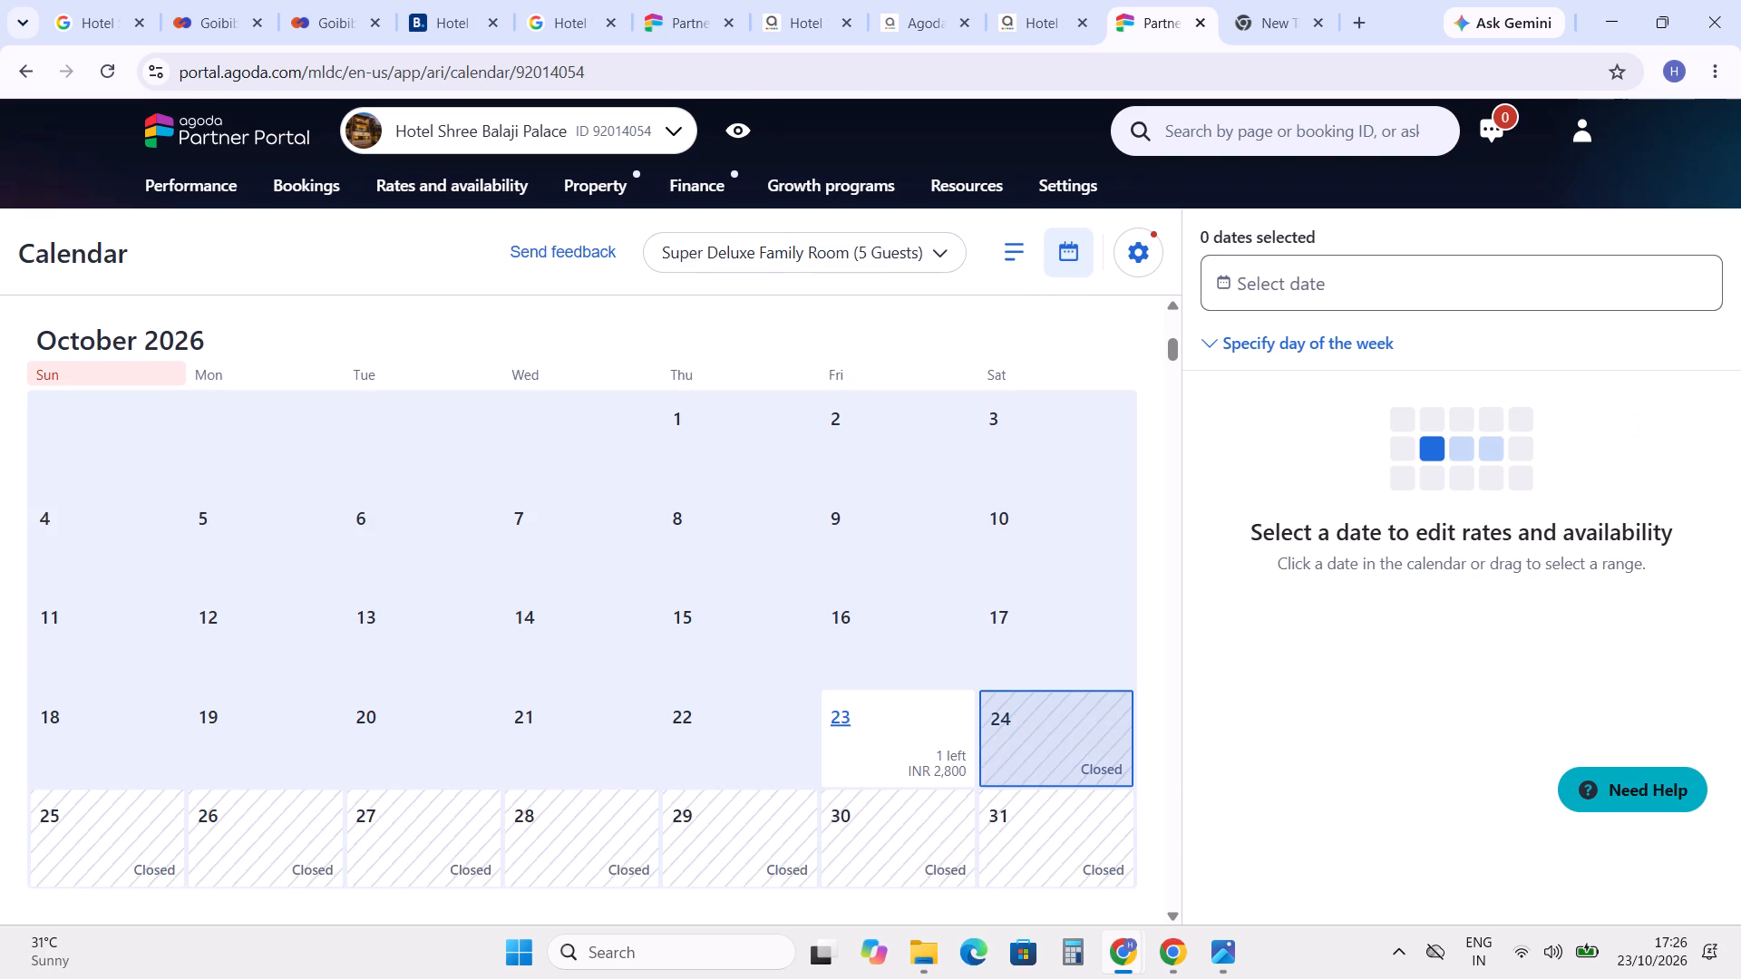
pyautogui.click(1105, 884)
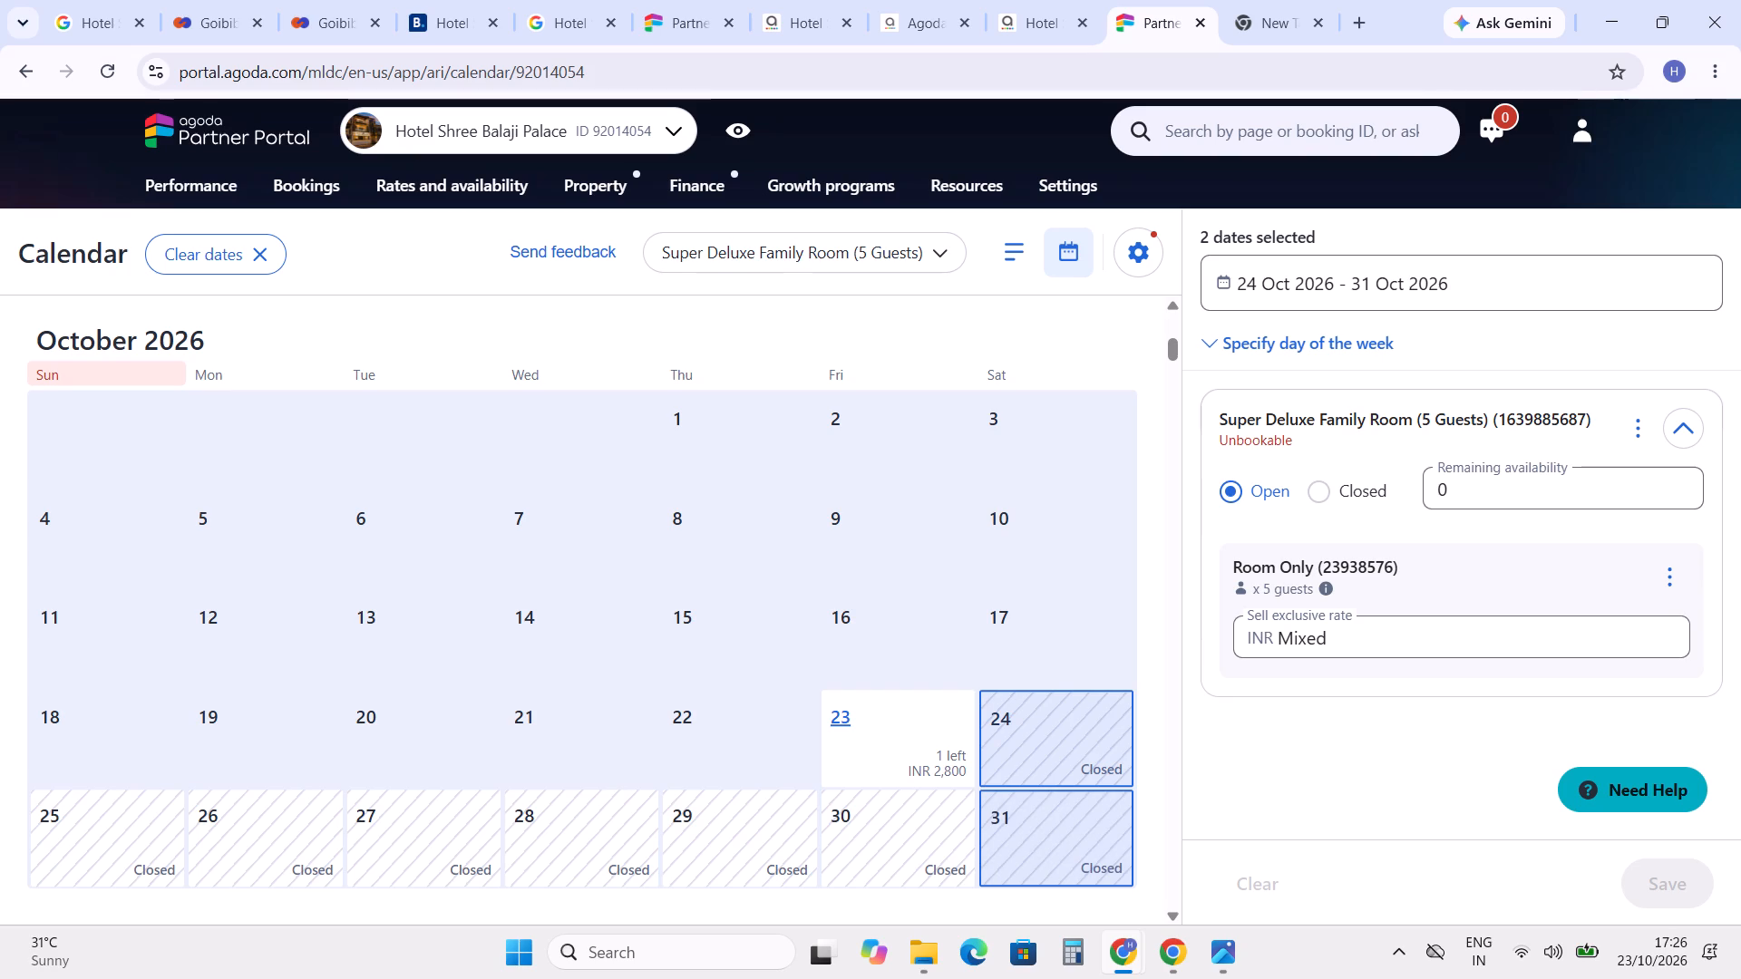
pyautogui.click(1084, 748)
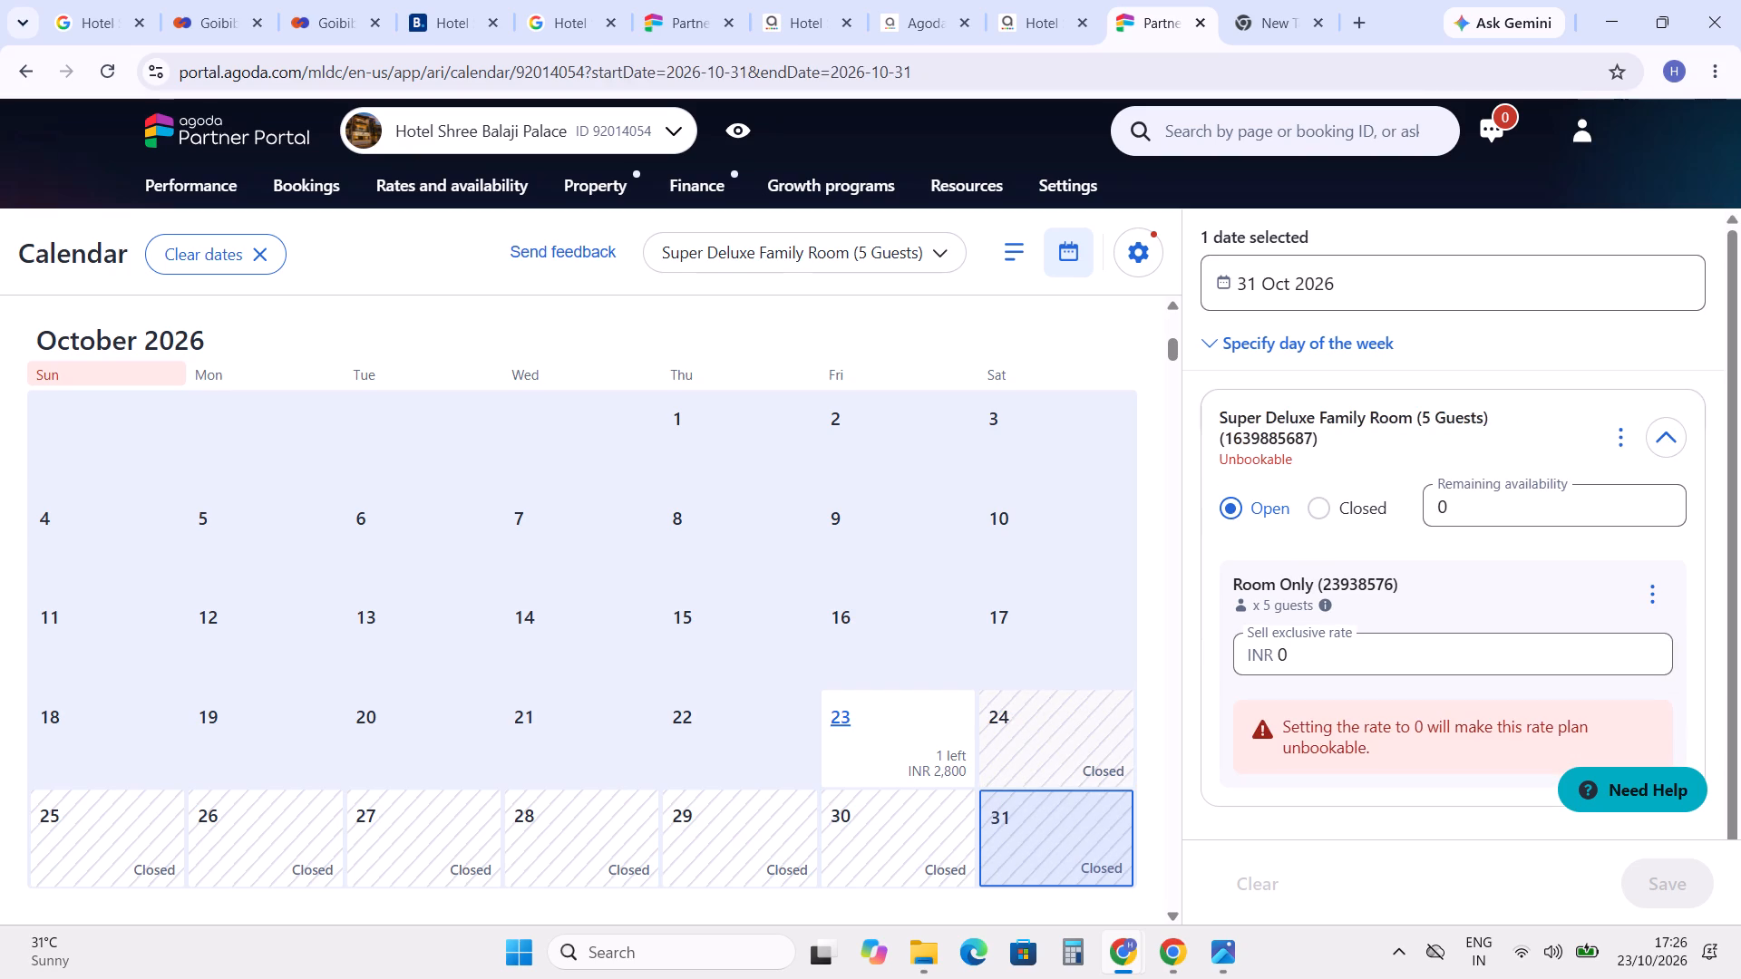
pyautogui.click(1060, 826)
pyautogui.click(1050, 761)
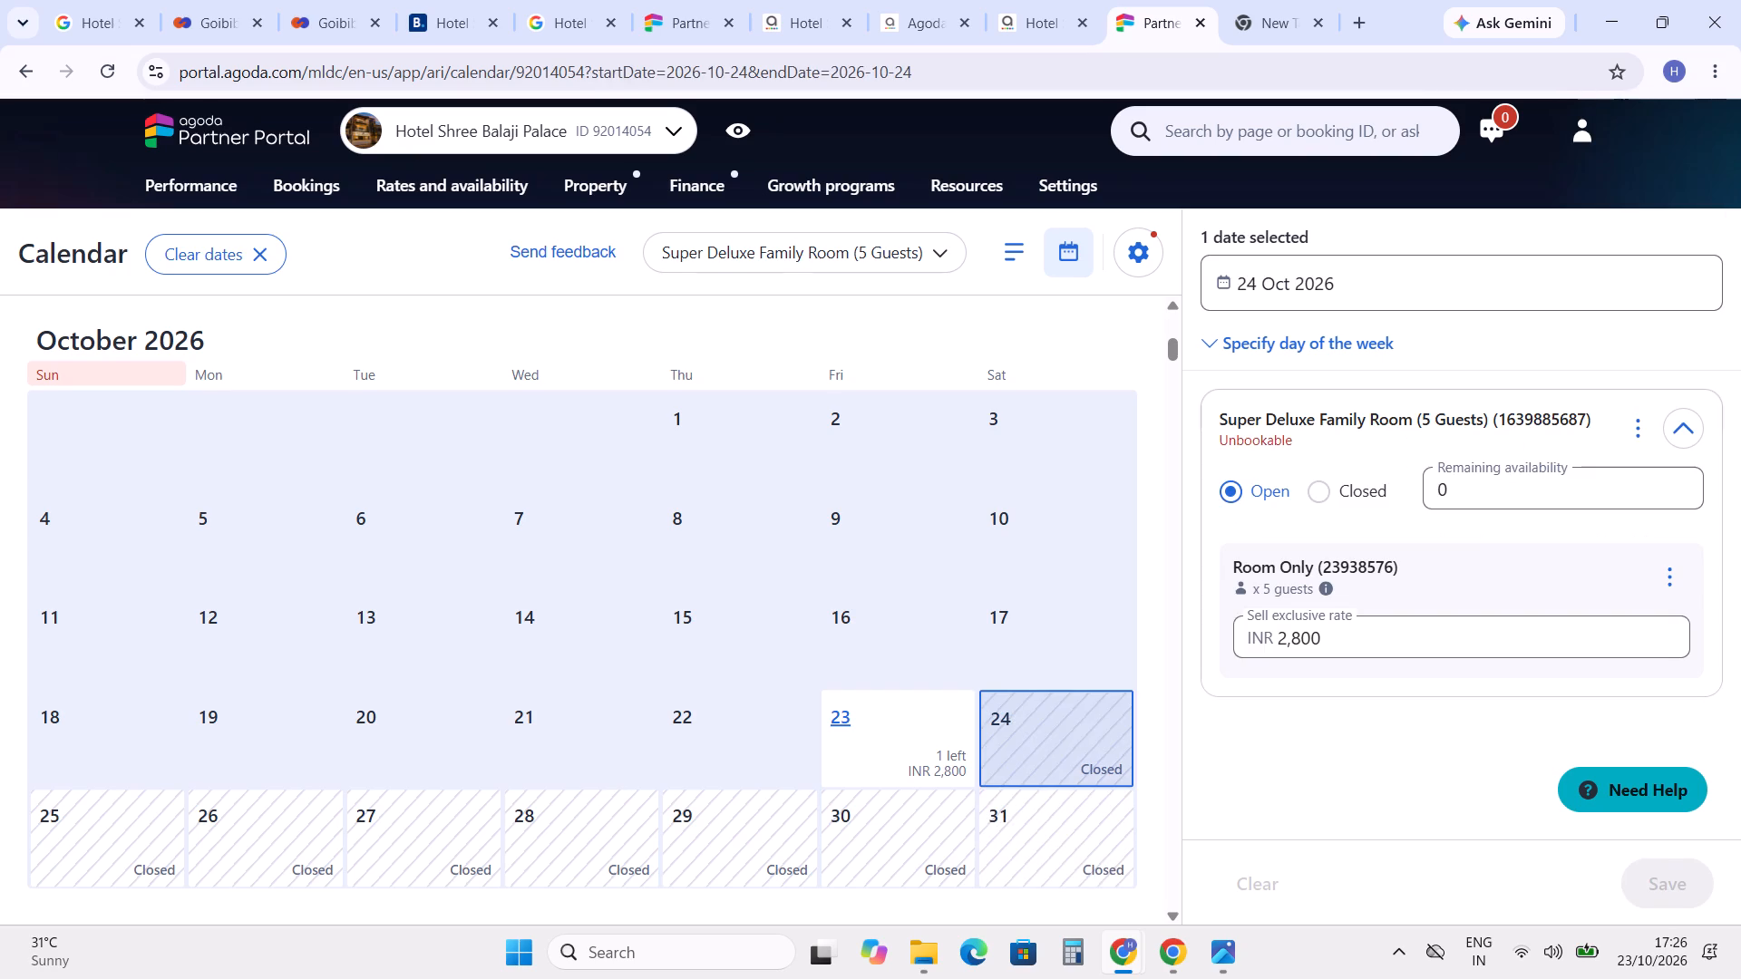
pyautogui.click(932, 756)
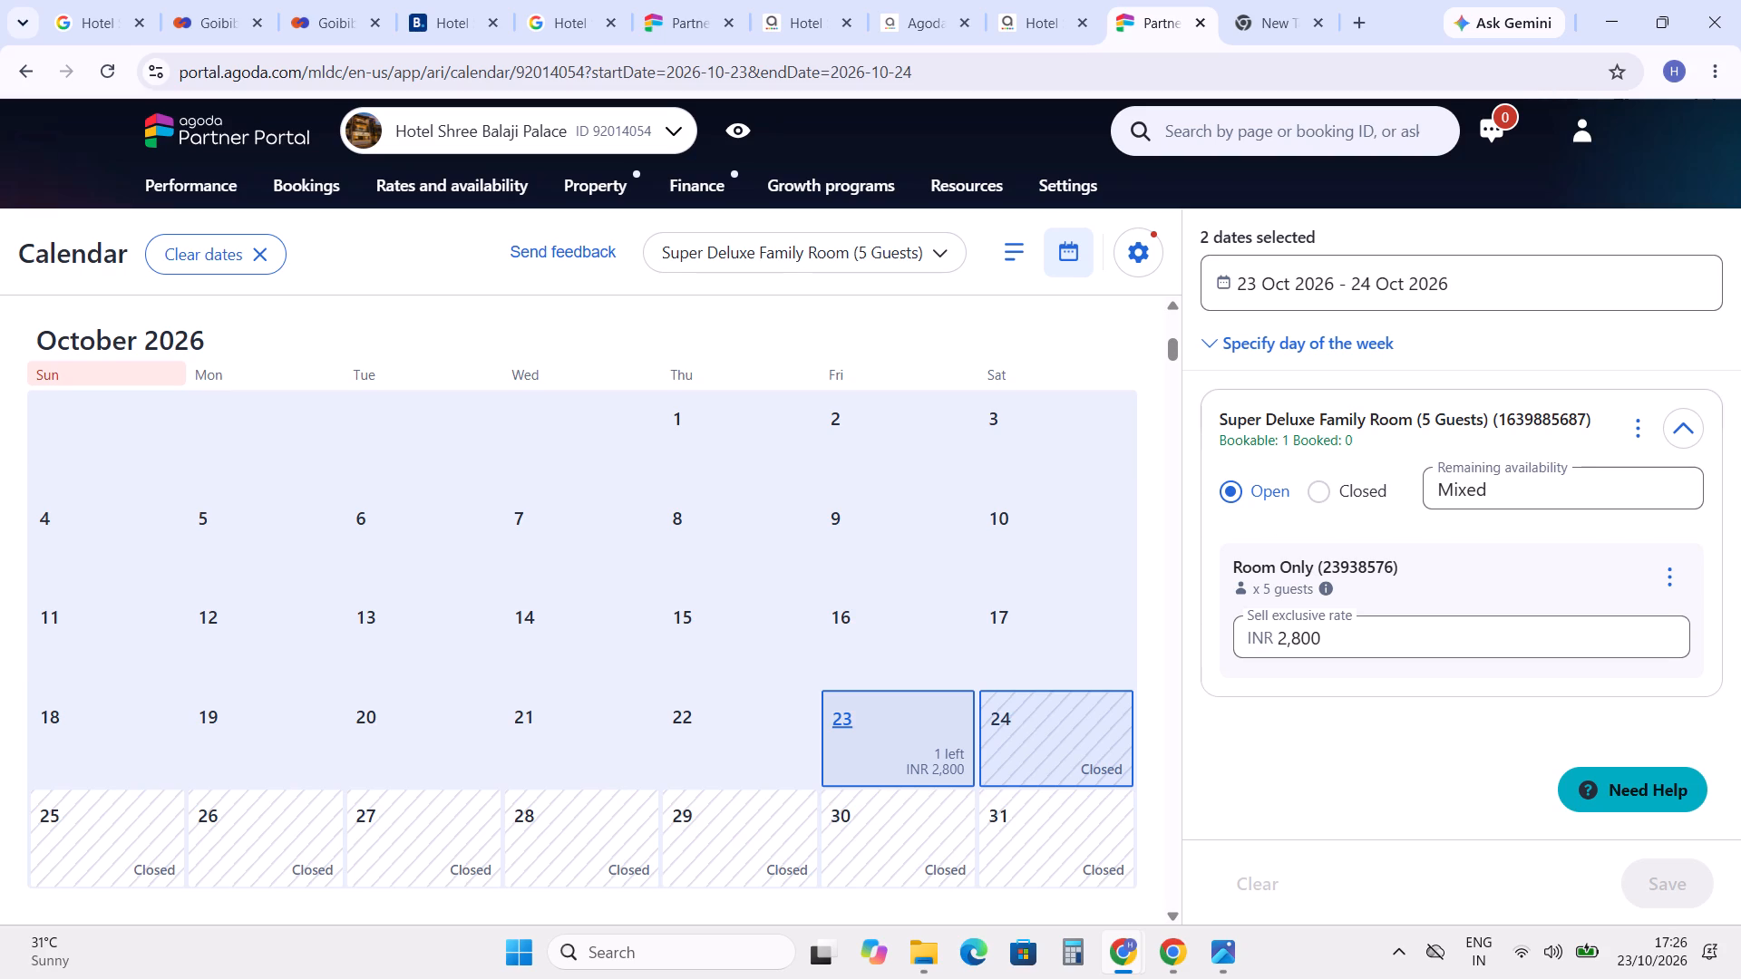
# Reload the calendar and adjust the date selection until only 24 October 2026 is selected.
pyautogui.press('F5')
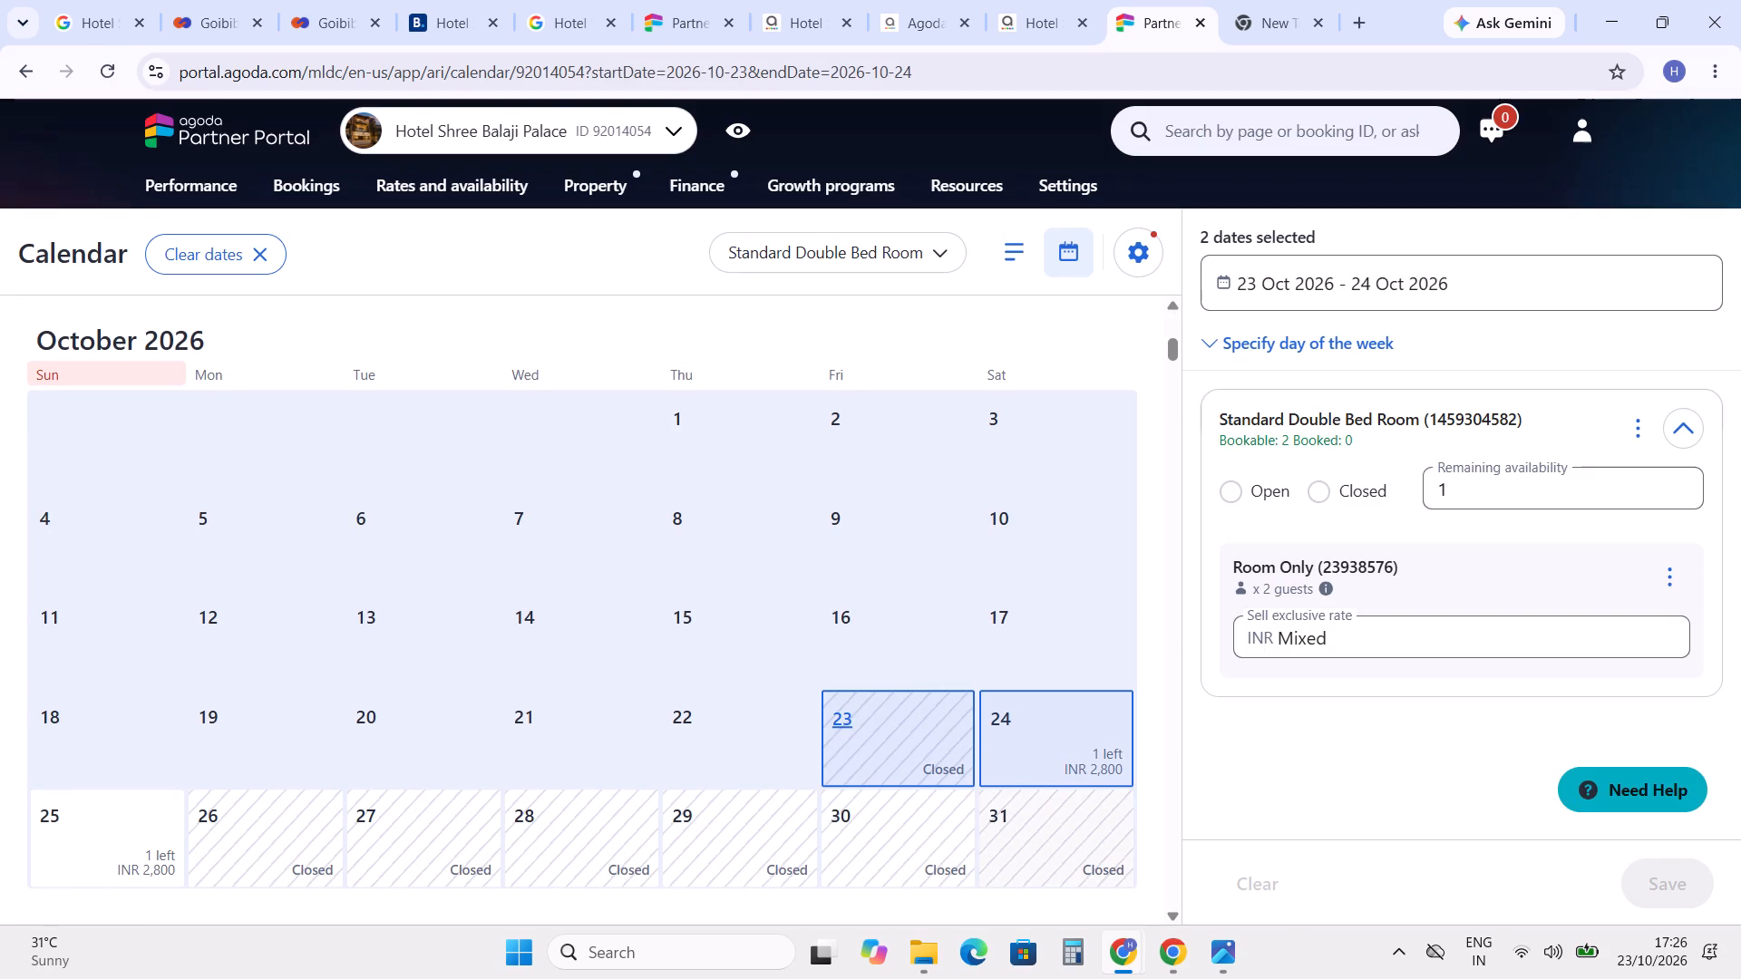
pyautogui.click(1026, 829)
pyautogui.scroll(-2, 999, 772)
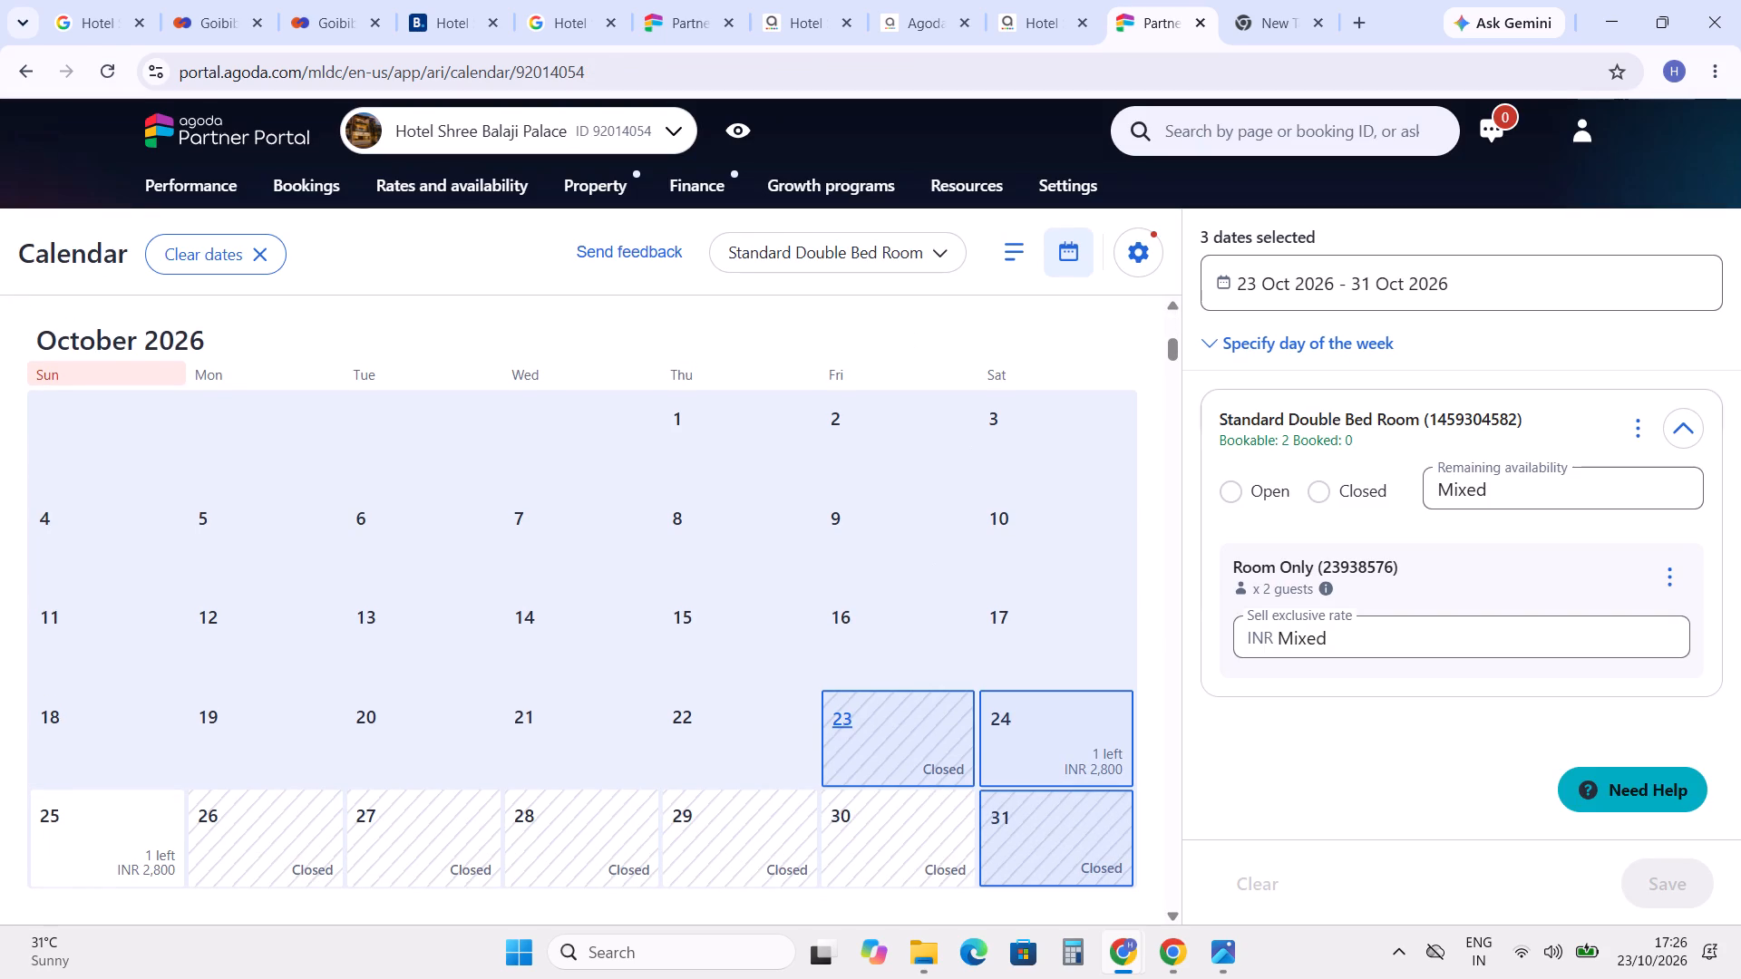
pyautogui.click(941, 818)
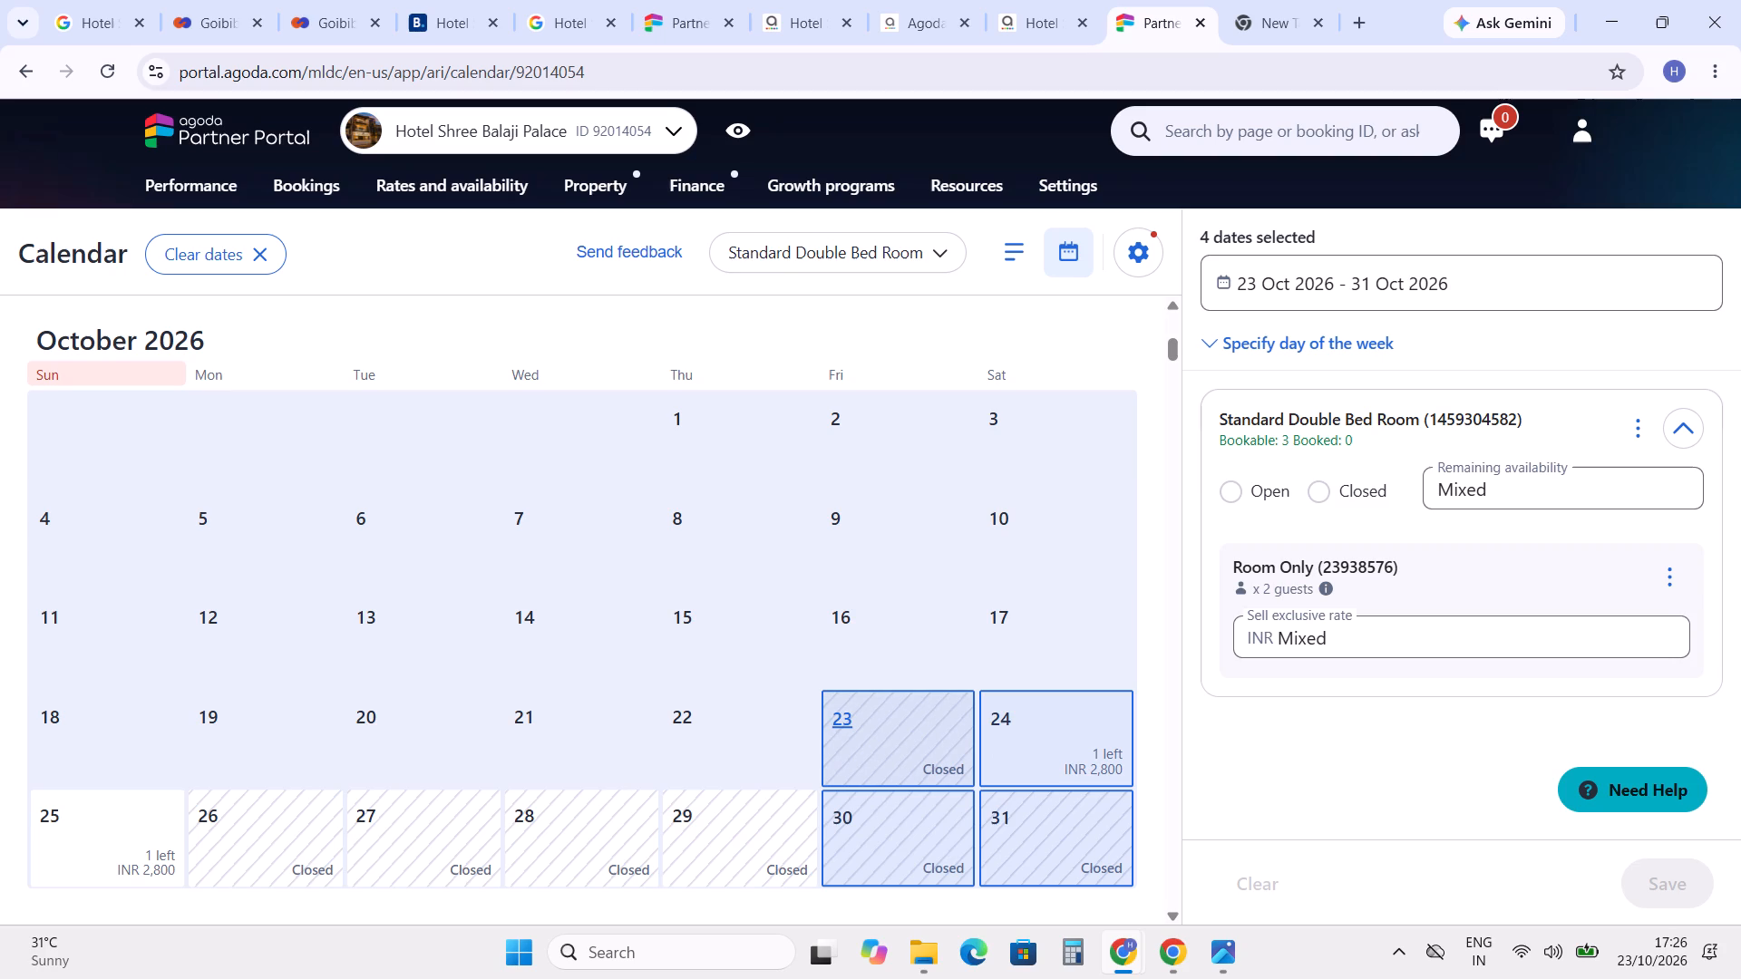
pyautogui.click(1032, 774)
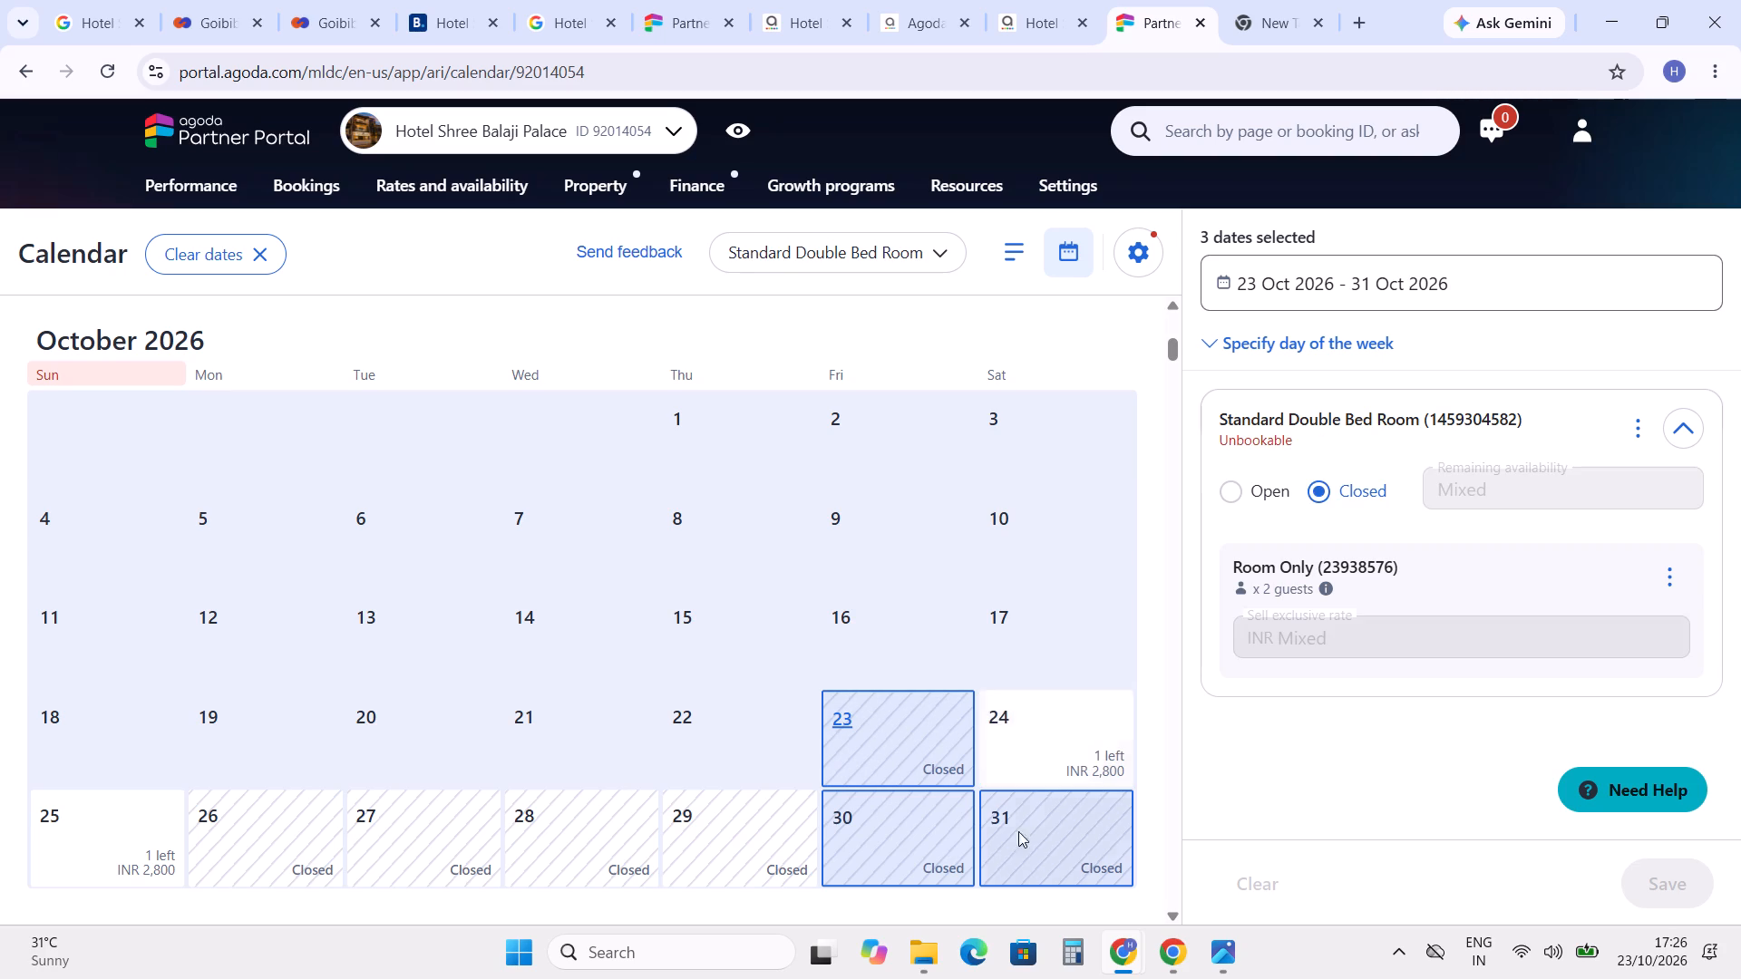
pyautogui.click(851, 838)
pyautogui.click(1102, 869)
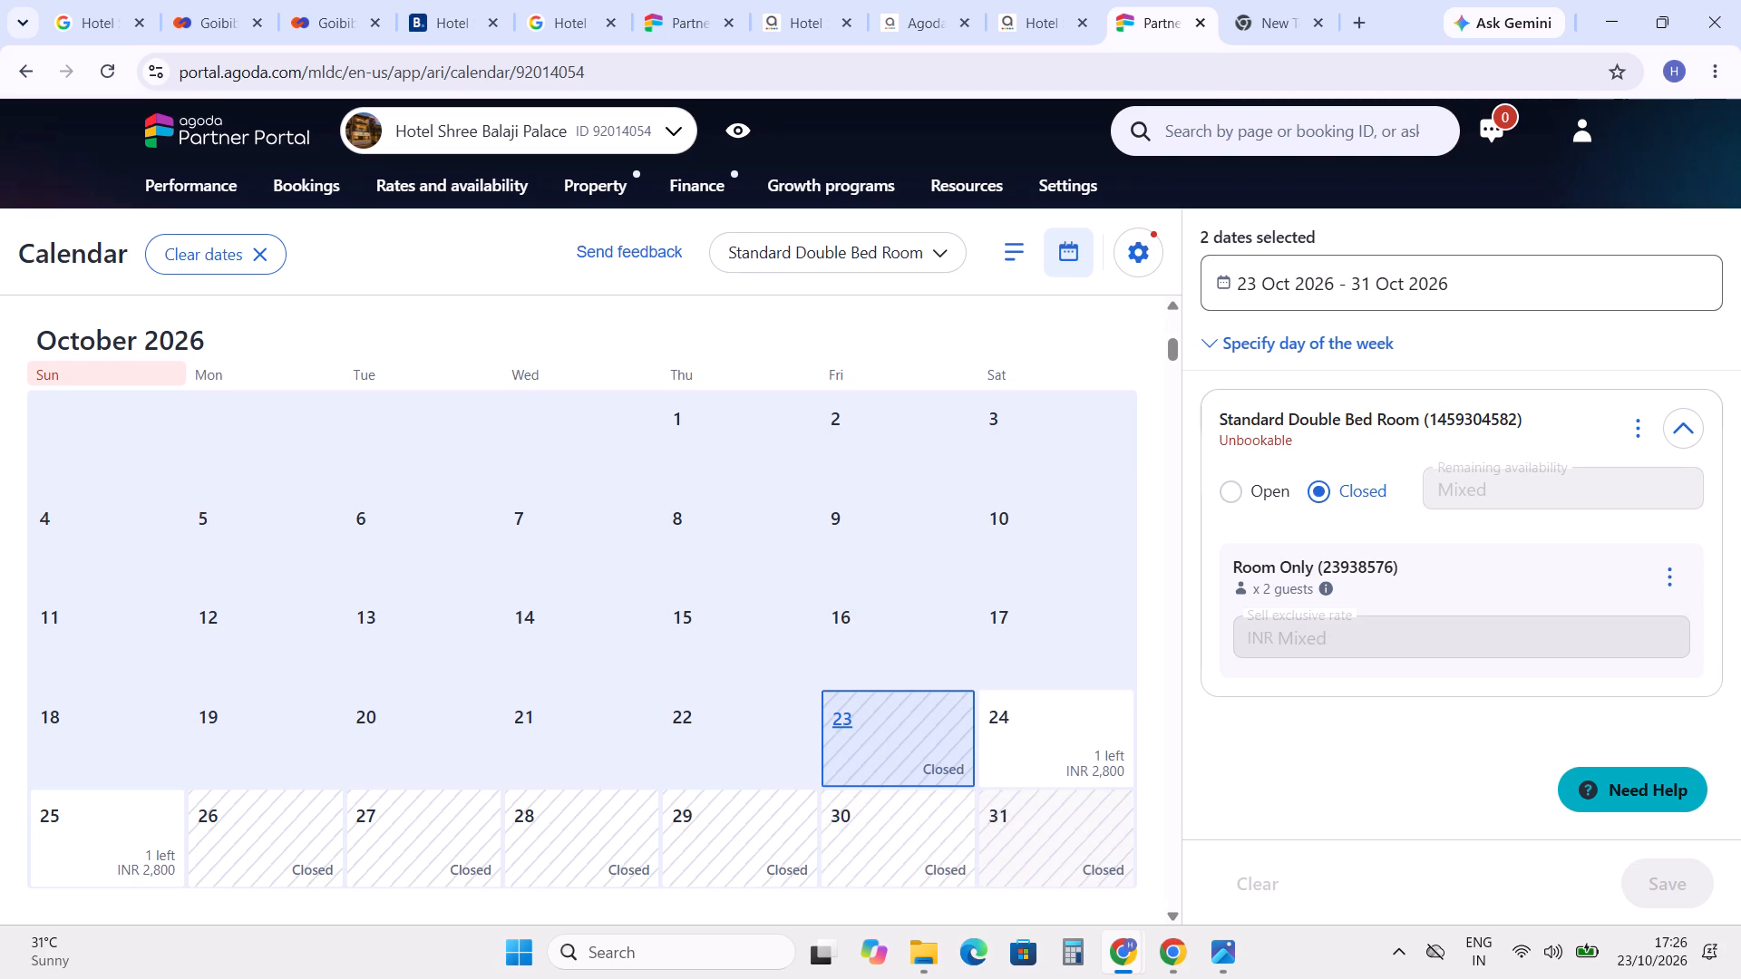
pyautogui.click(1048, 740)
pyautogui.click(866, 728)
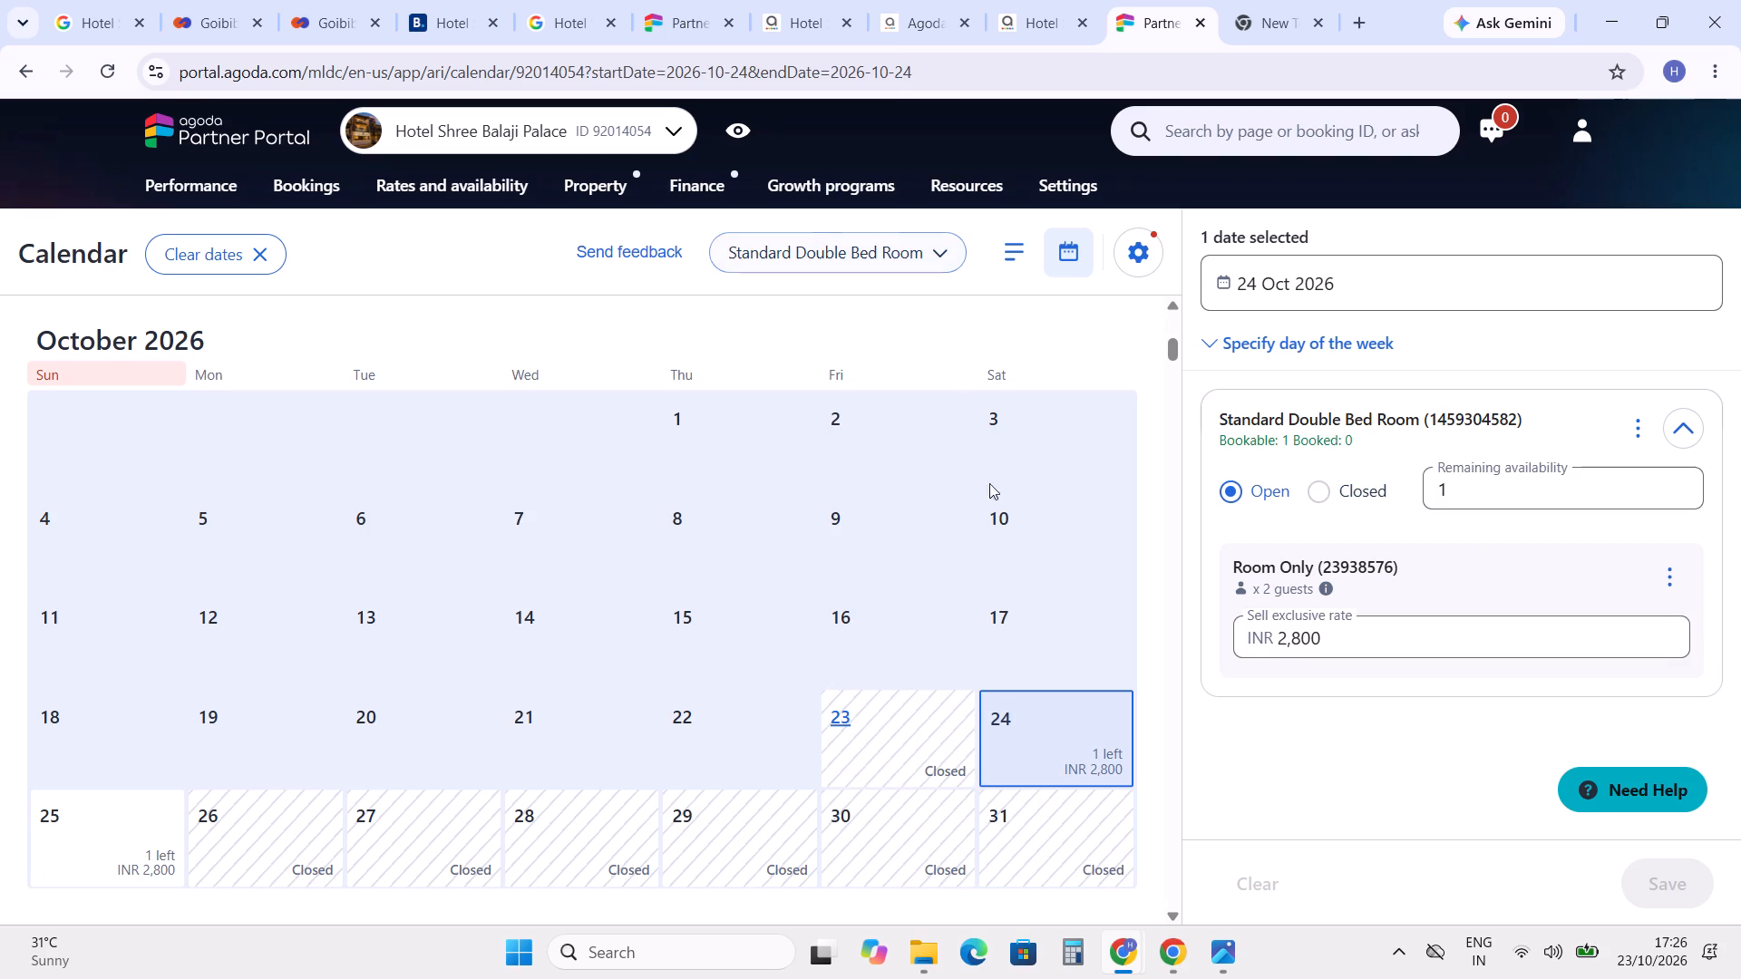
# Show only the Super Deluxe Family Room (5 Guests) again and examine its October and November 2026 availability.
pyautogui.click(911, 261)
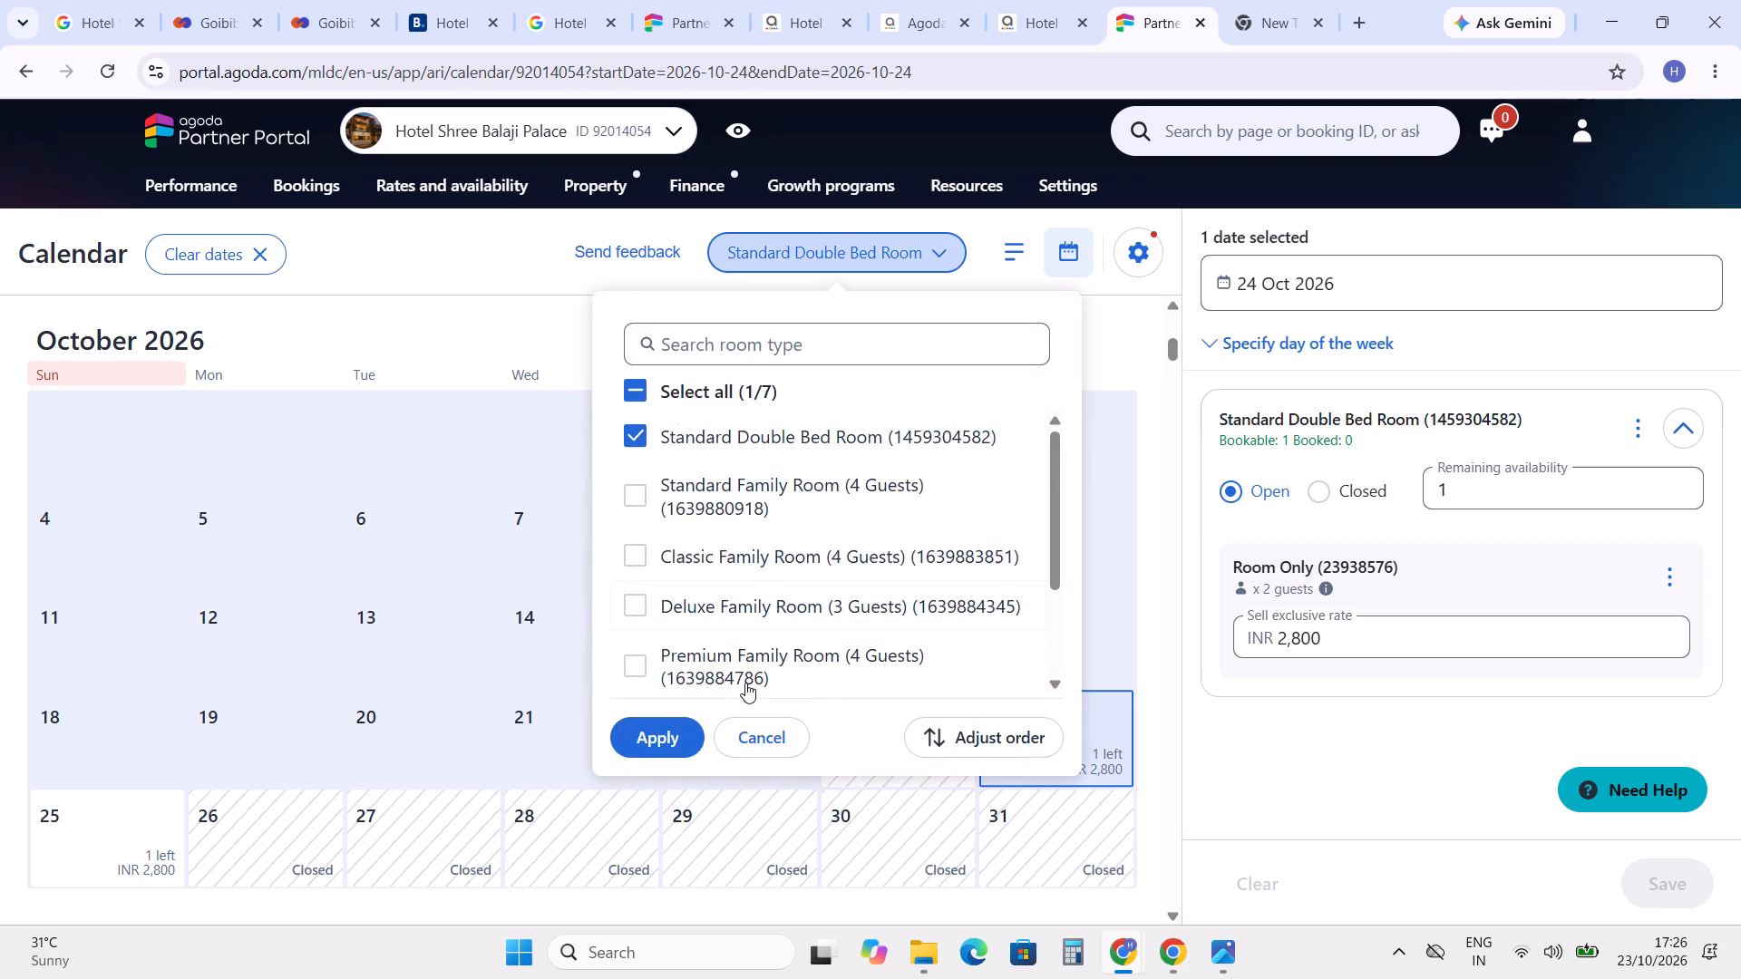
pyautogui.click(637, 398)
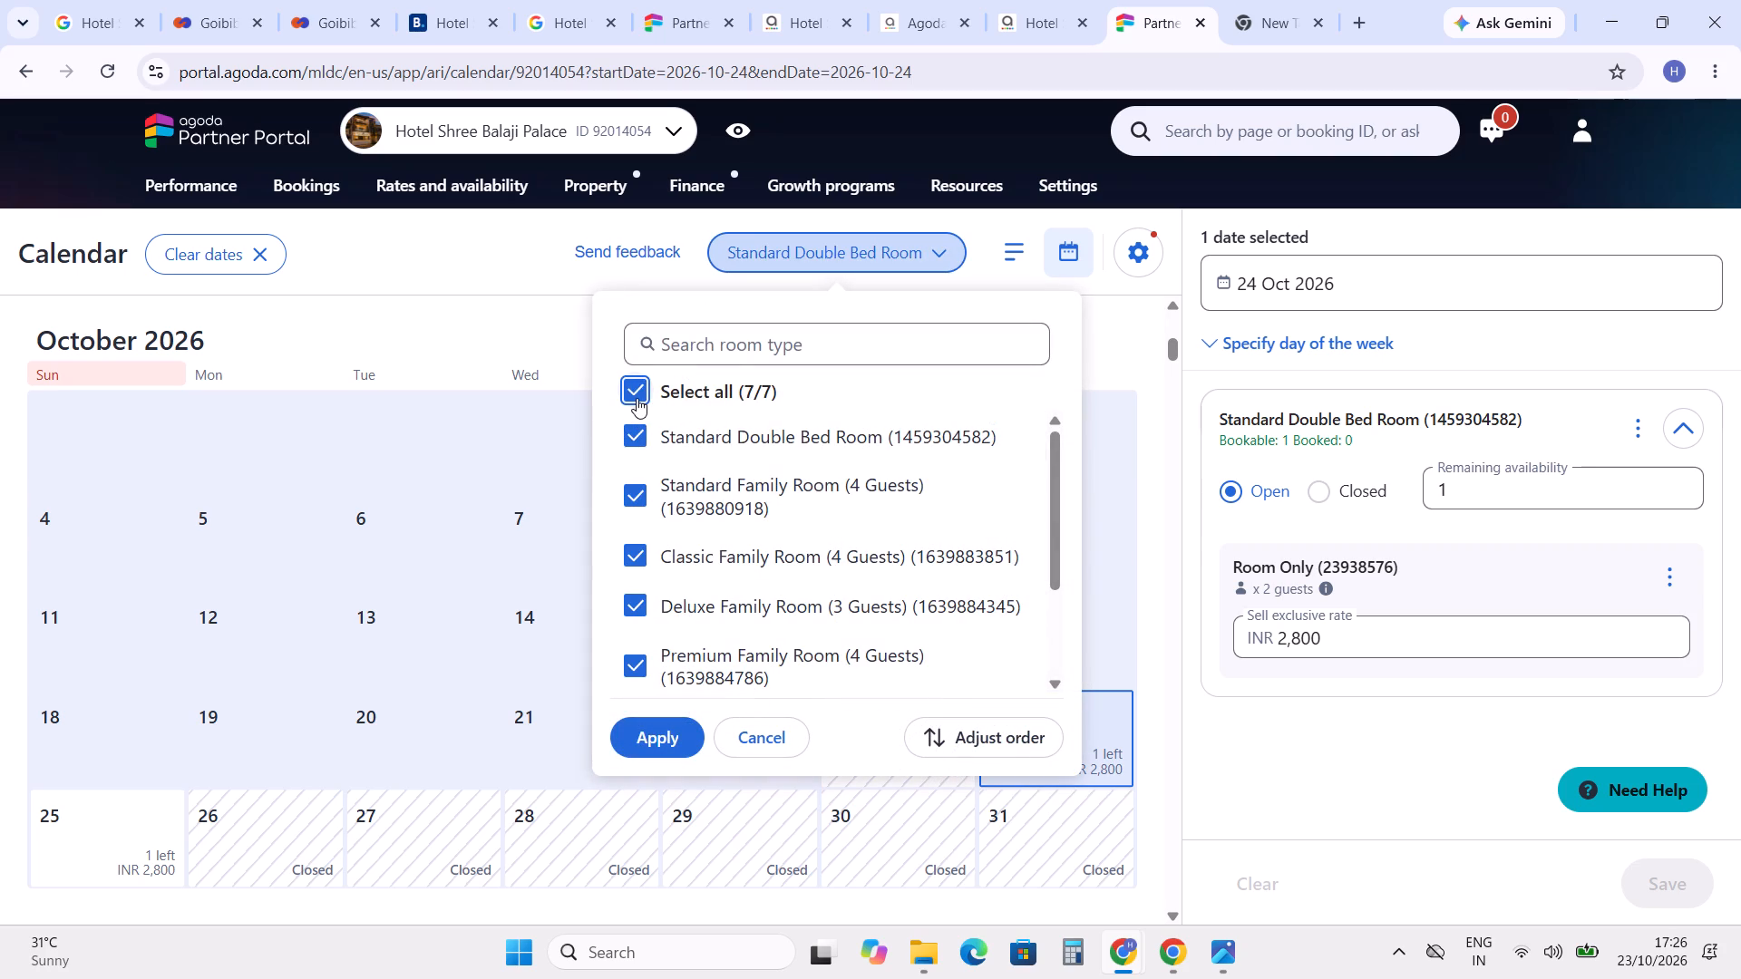
pyautogui.click(637, 398)
pyautogui.scroll(-3, 727, 516)
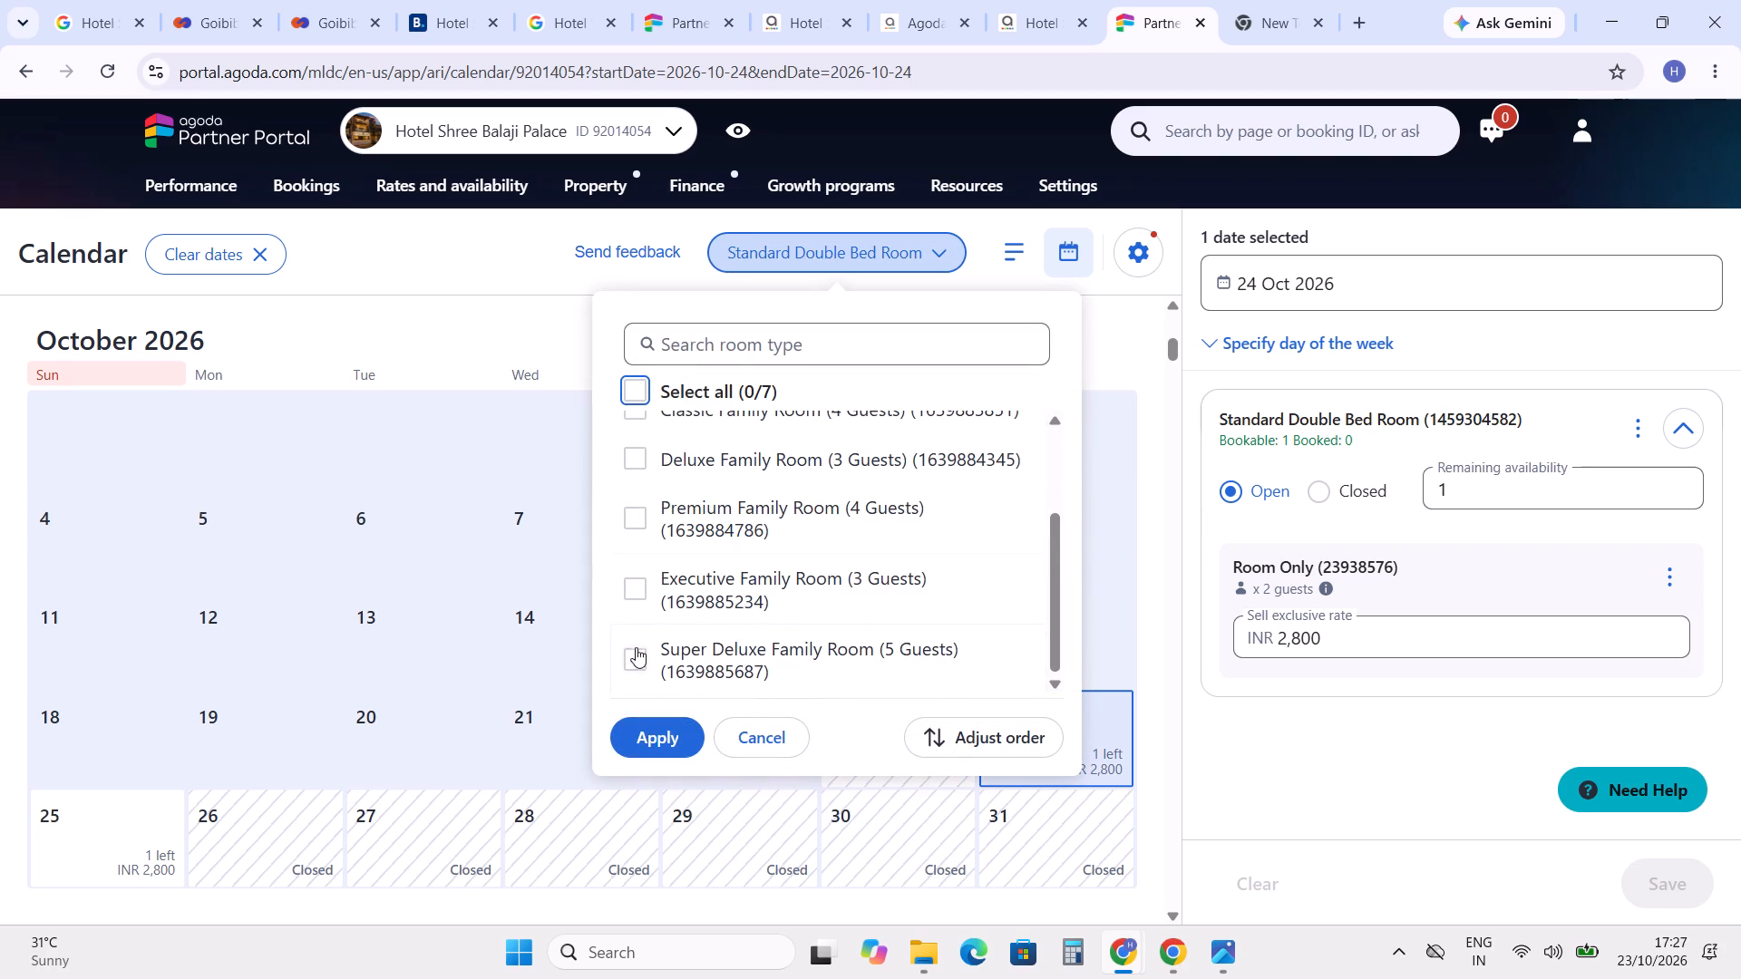
pyautogui.click(636, 650)
pyautogui.click(675, 738)
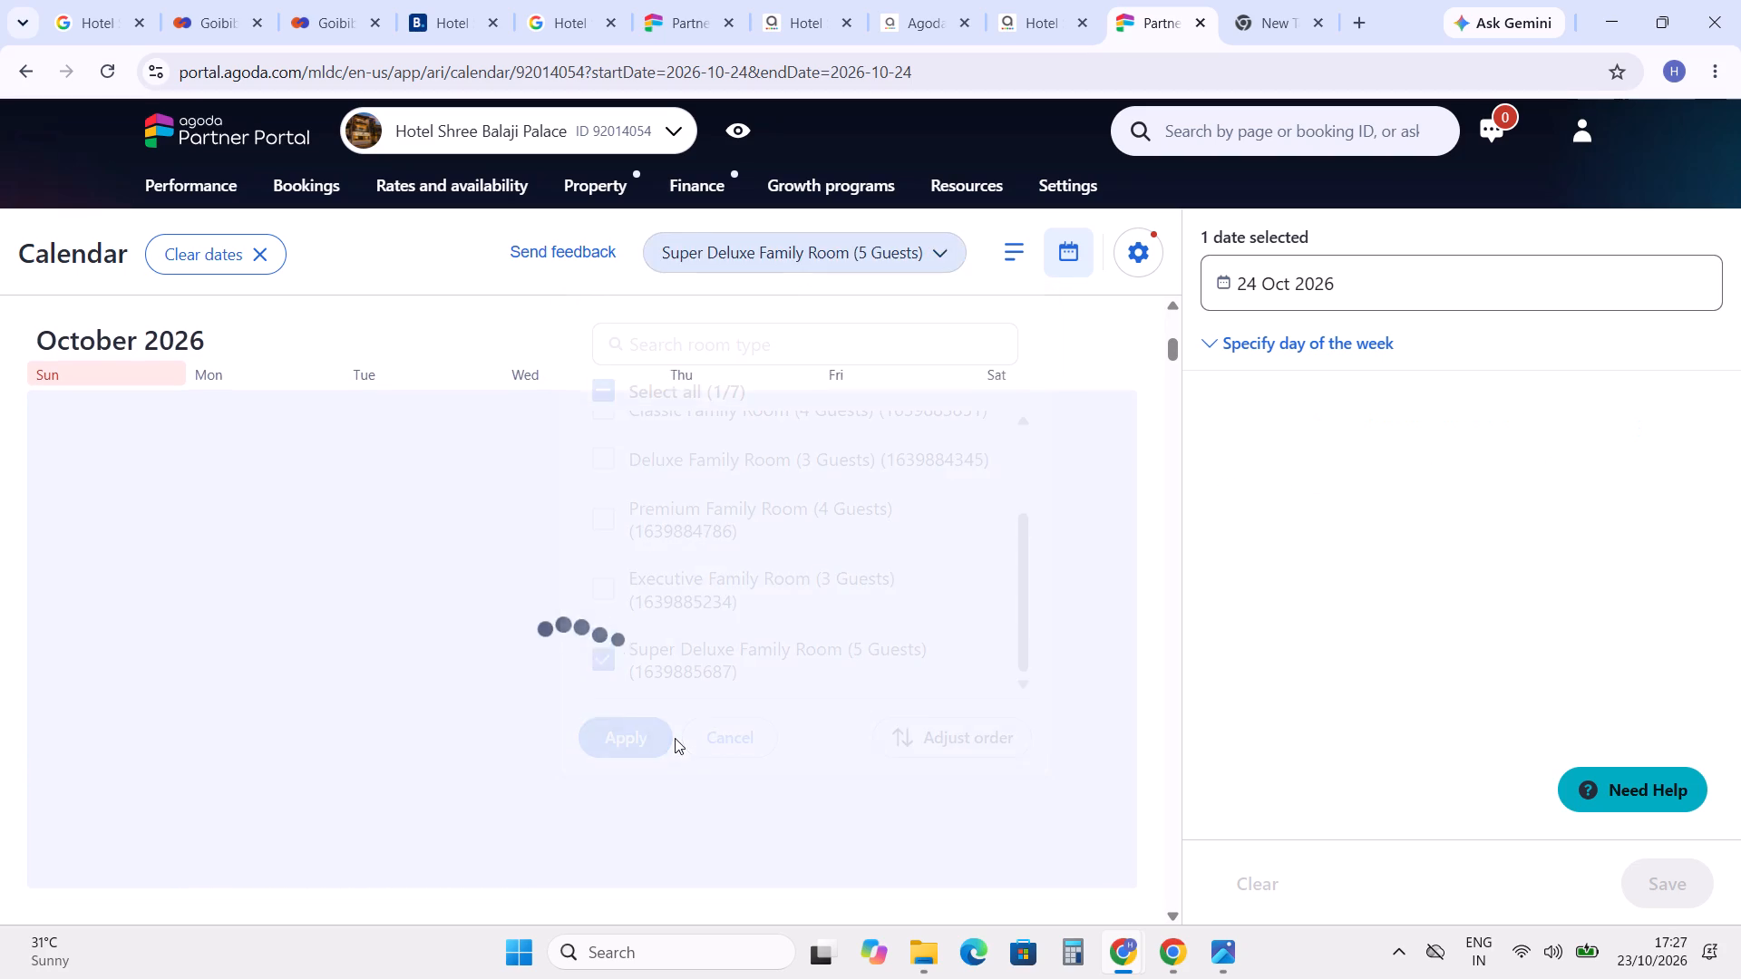
pyautogui.scroll(-1, 675, 738)
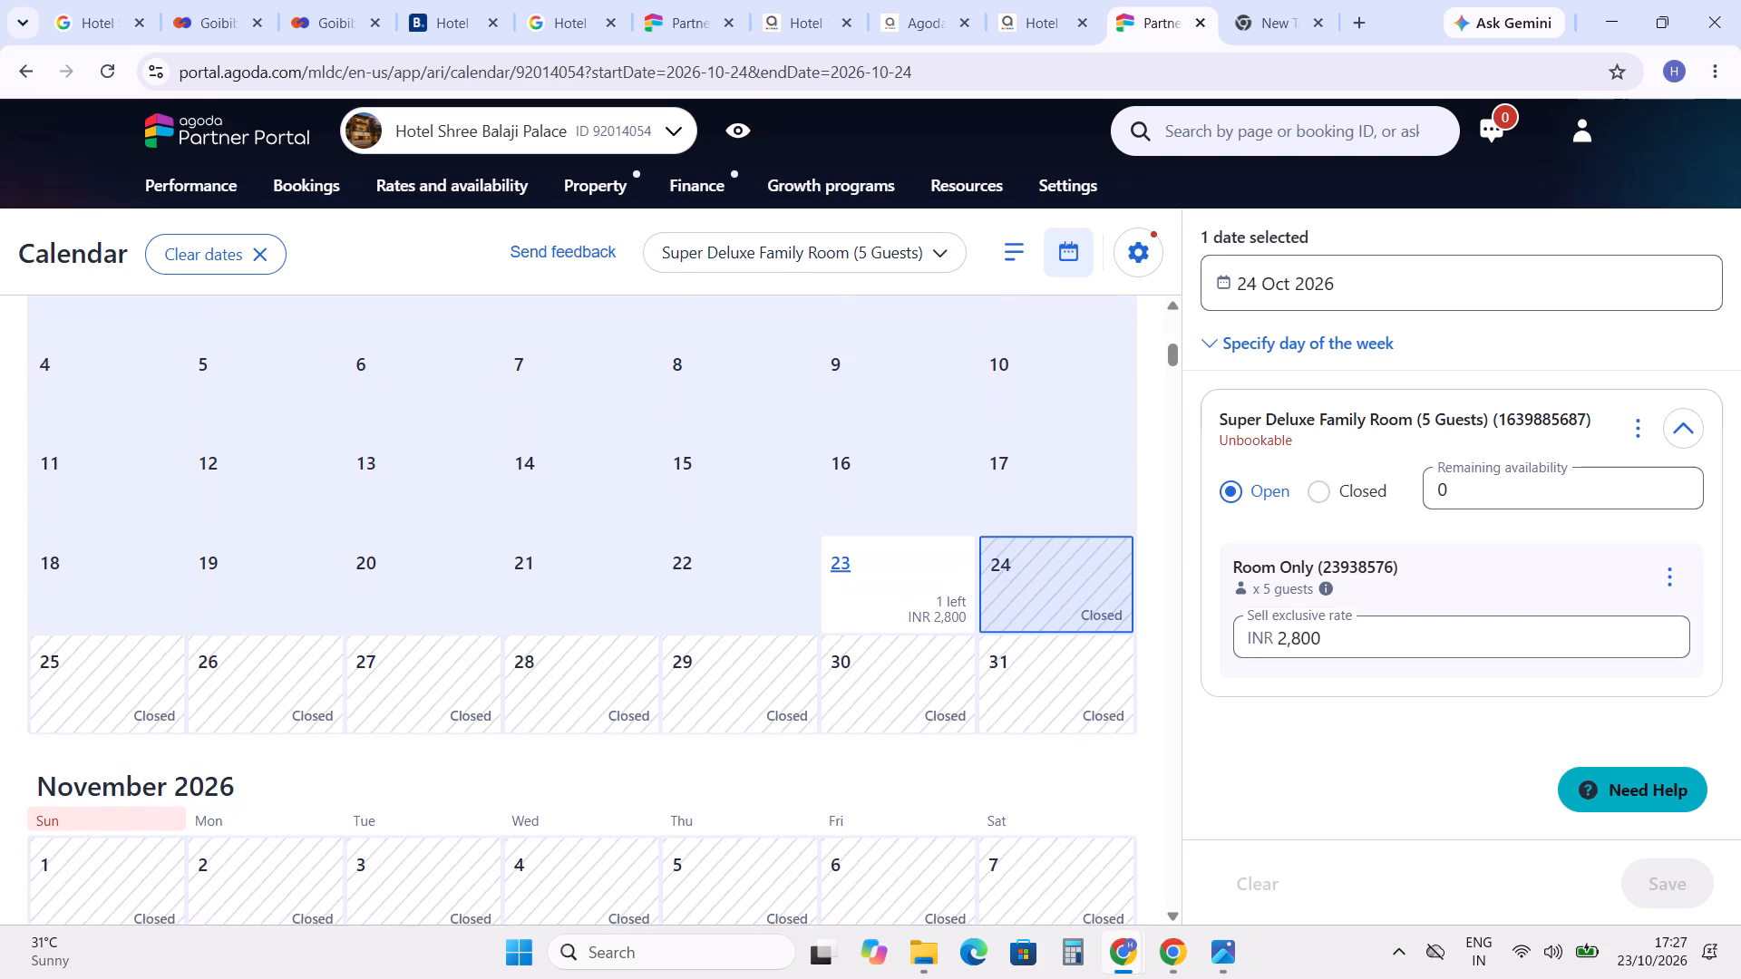
pyautogui.scroll(-4, 675, 738)
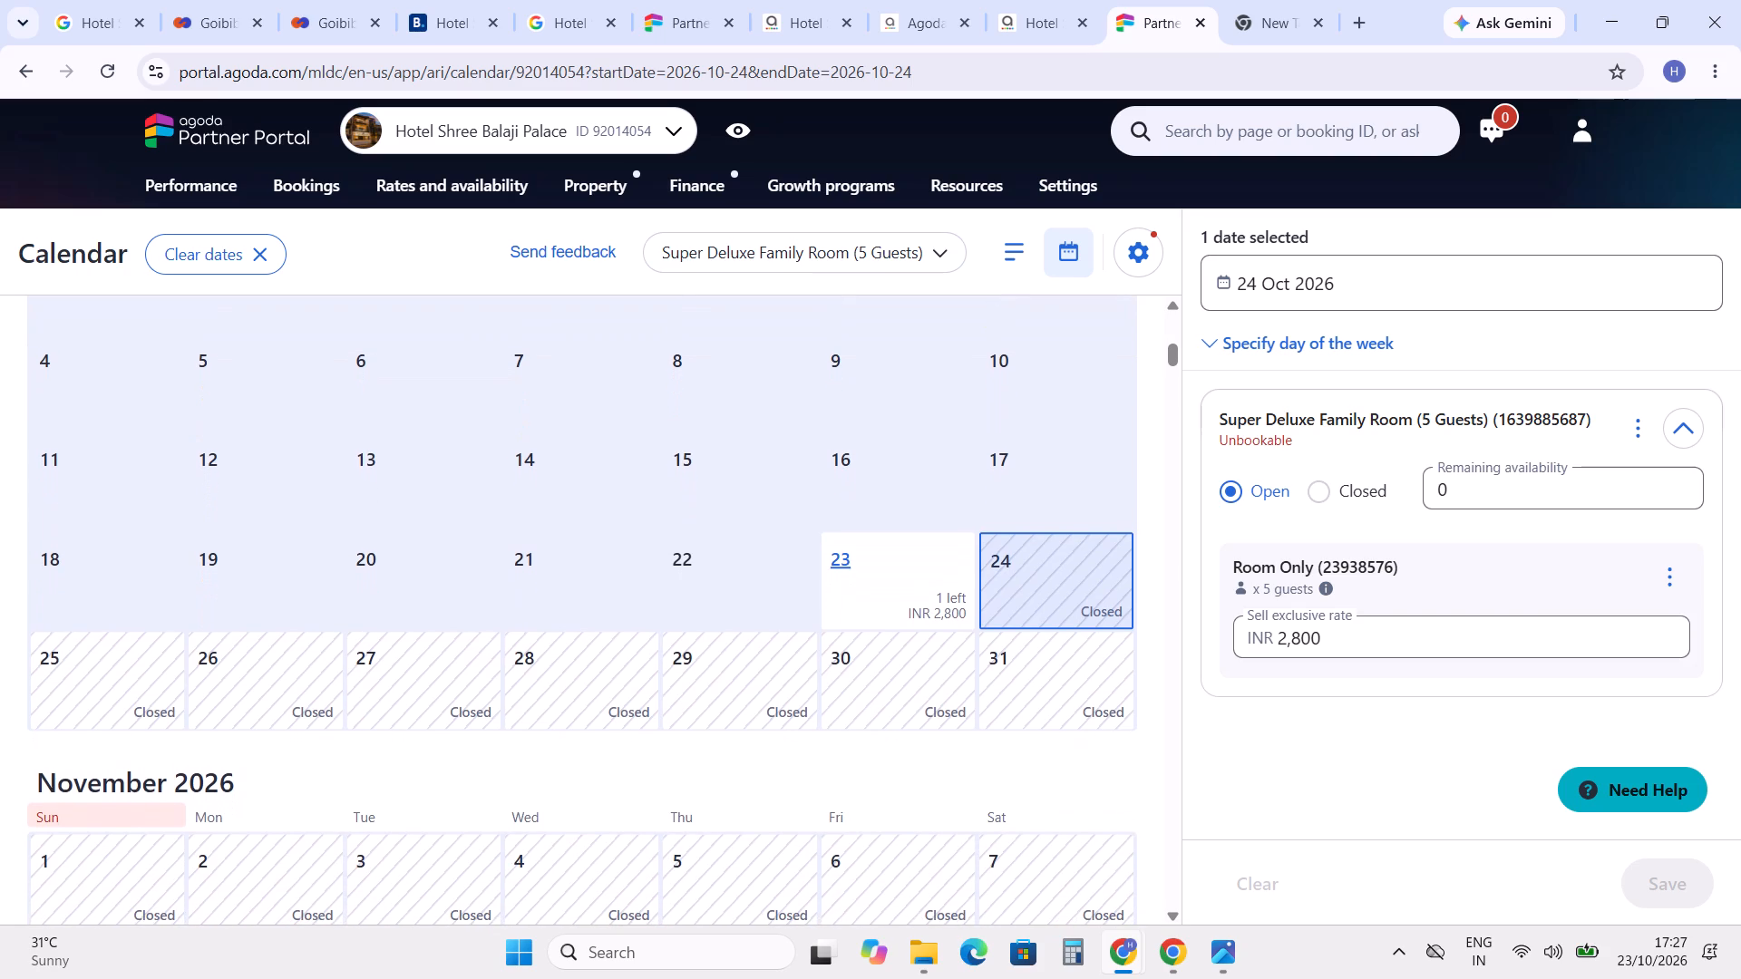
pyautogui.scroll(-3, 675, 738)
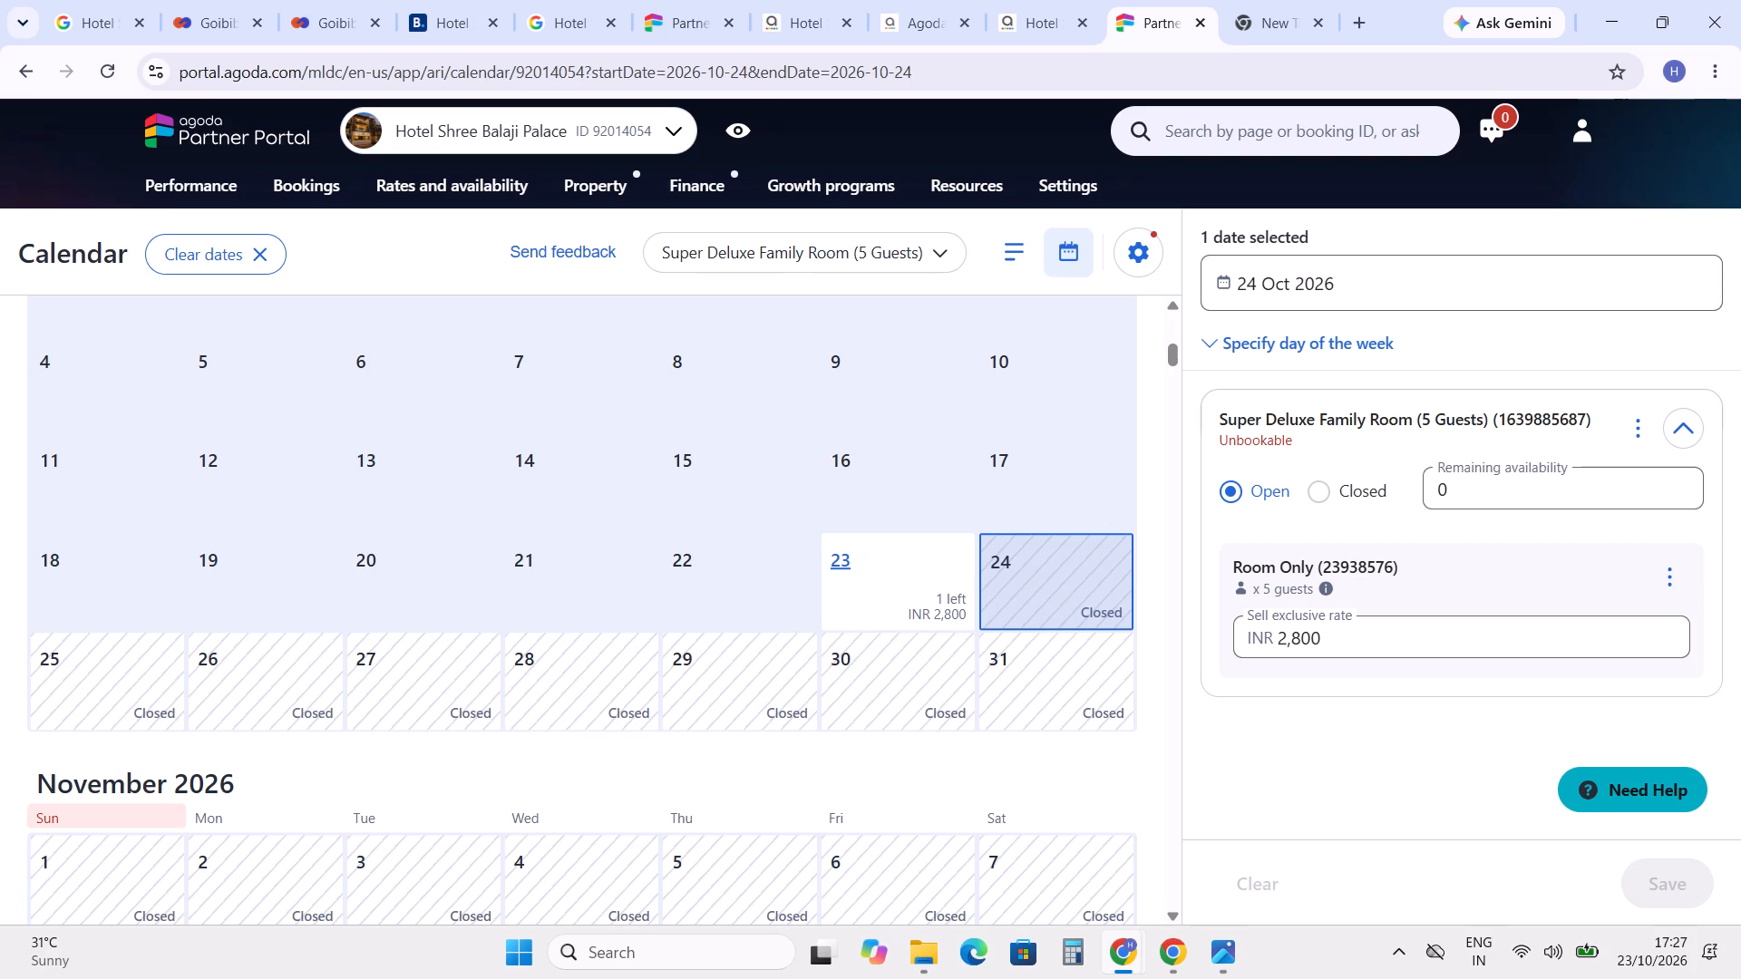
# Reload the calendar, show only the Super Deluxe Family Room (5 Guests) and recheck its availability and rate for 24 October 2026.
pyautogui.press('F5')
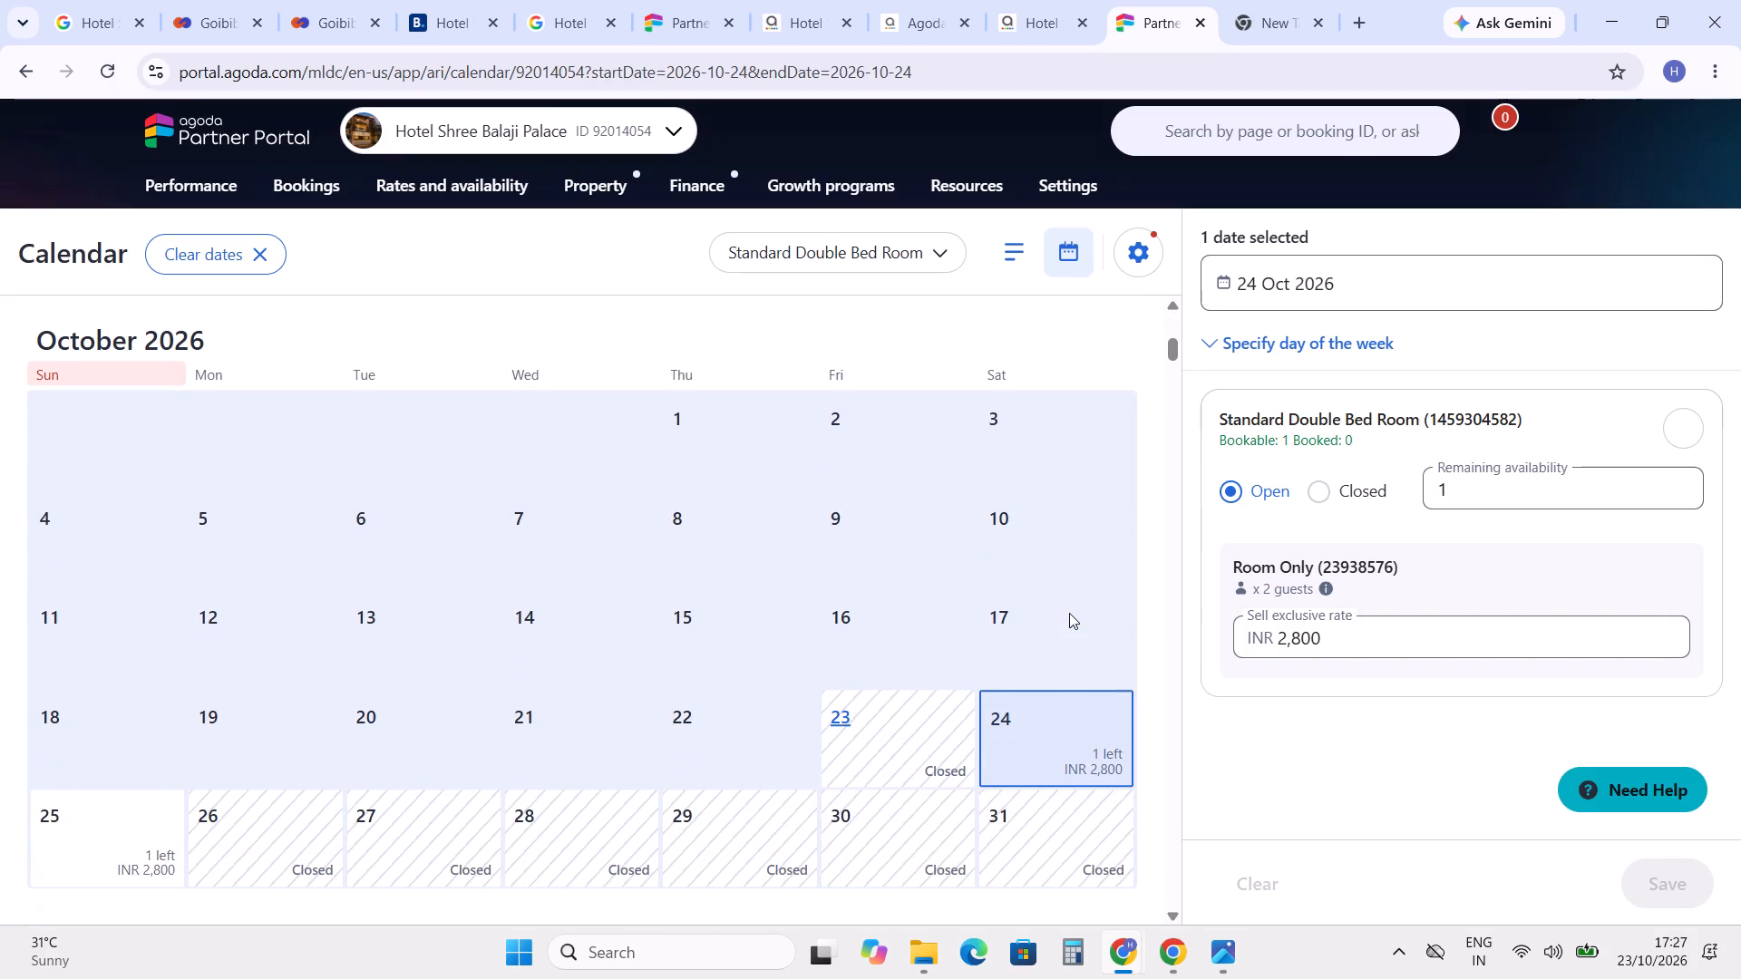
pyautogui.click(852, 258)
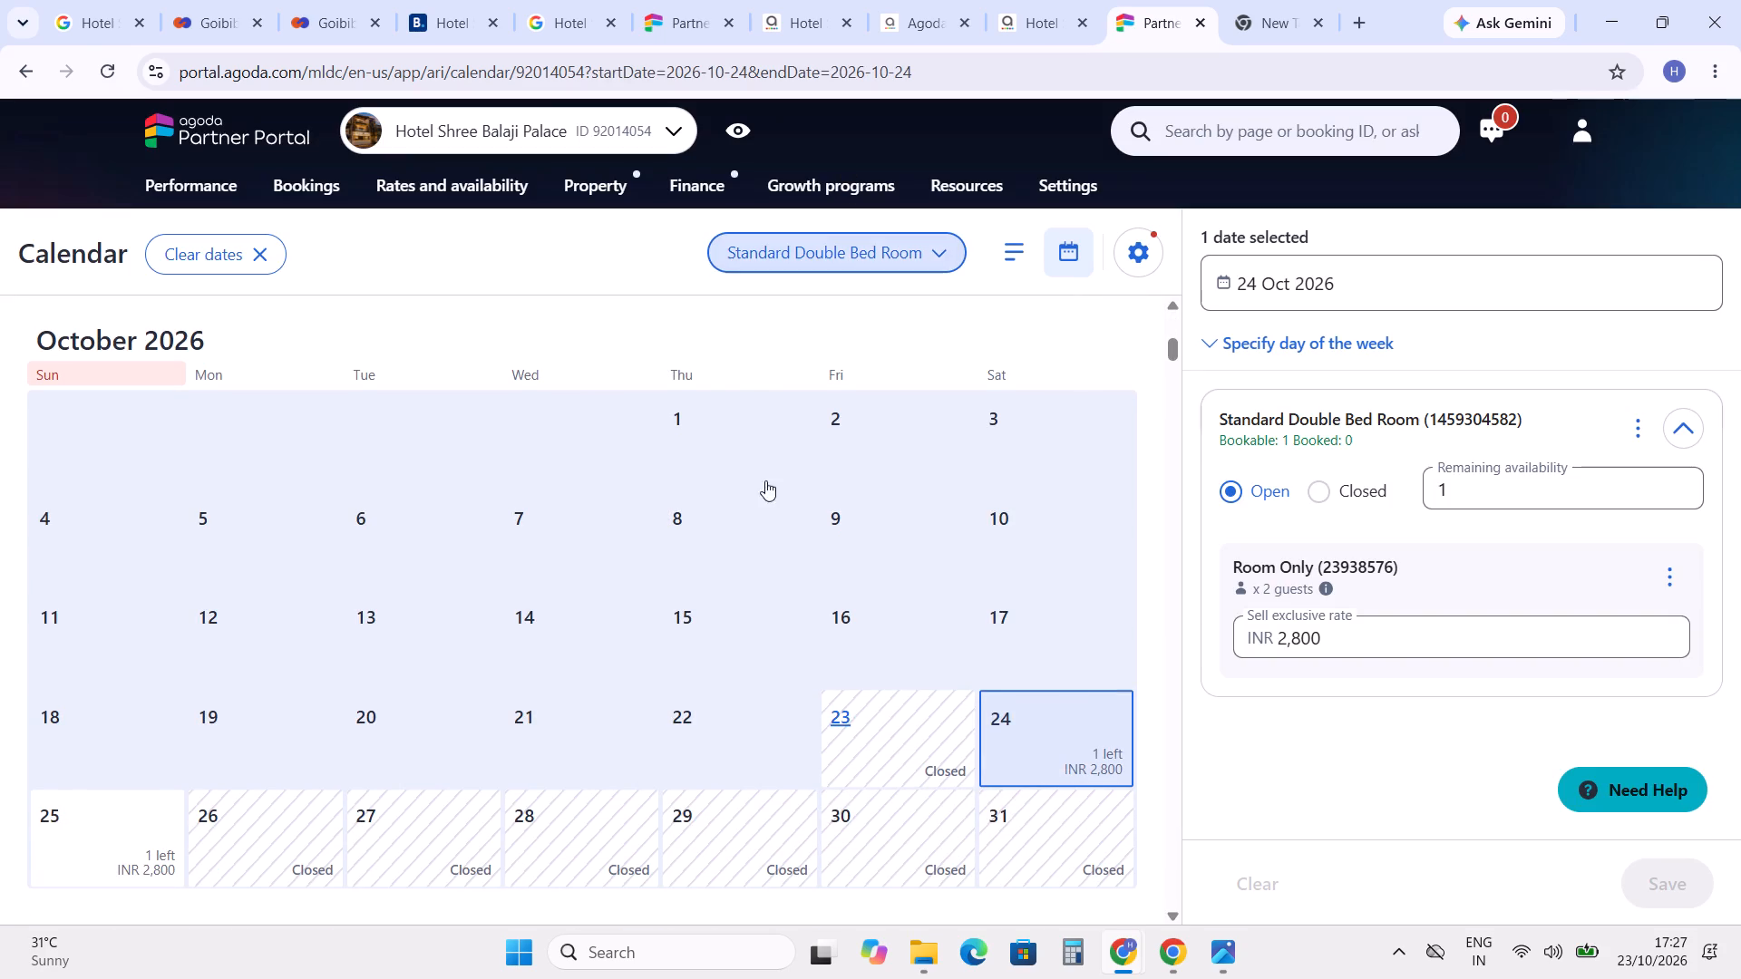
pyautogui.click(640, 441)
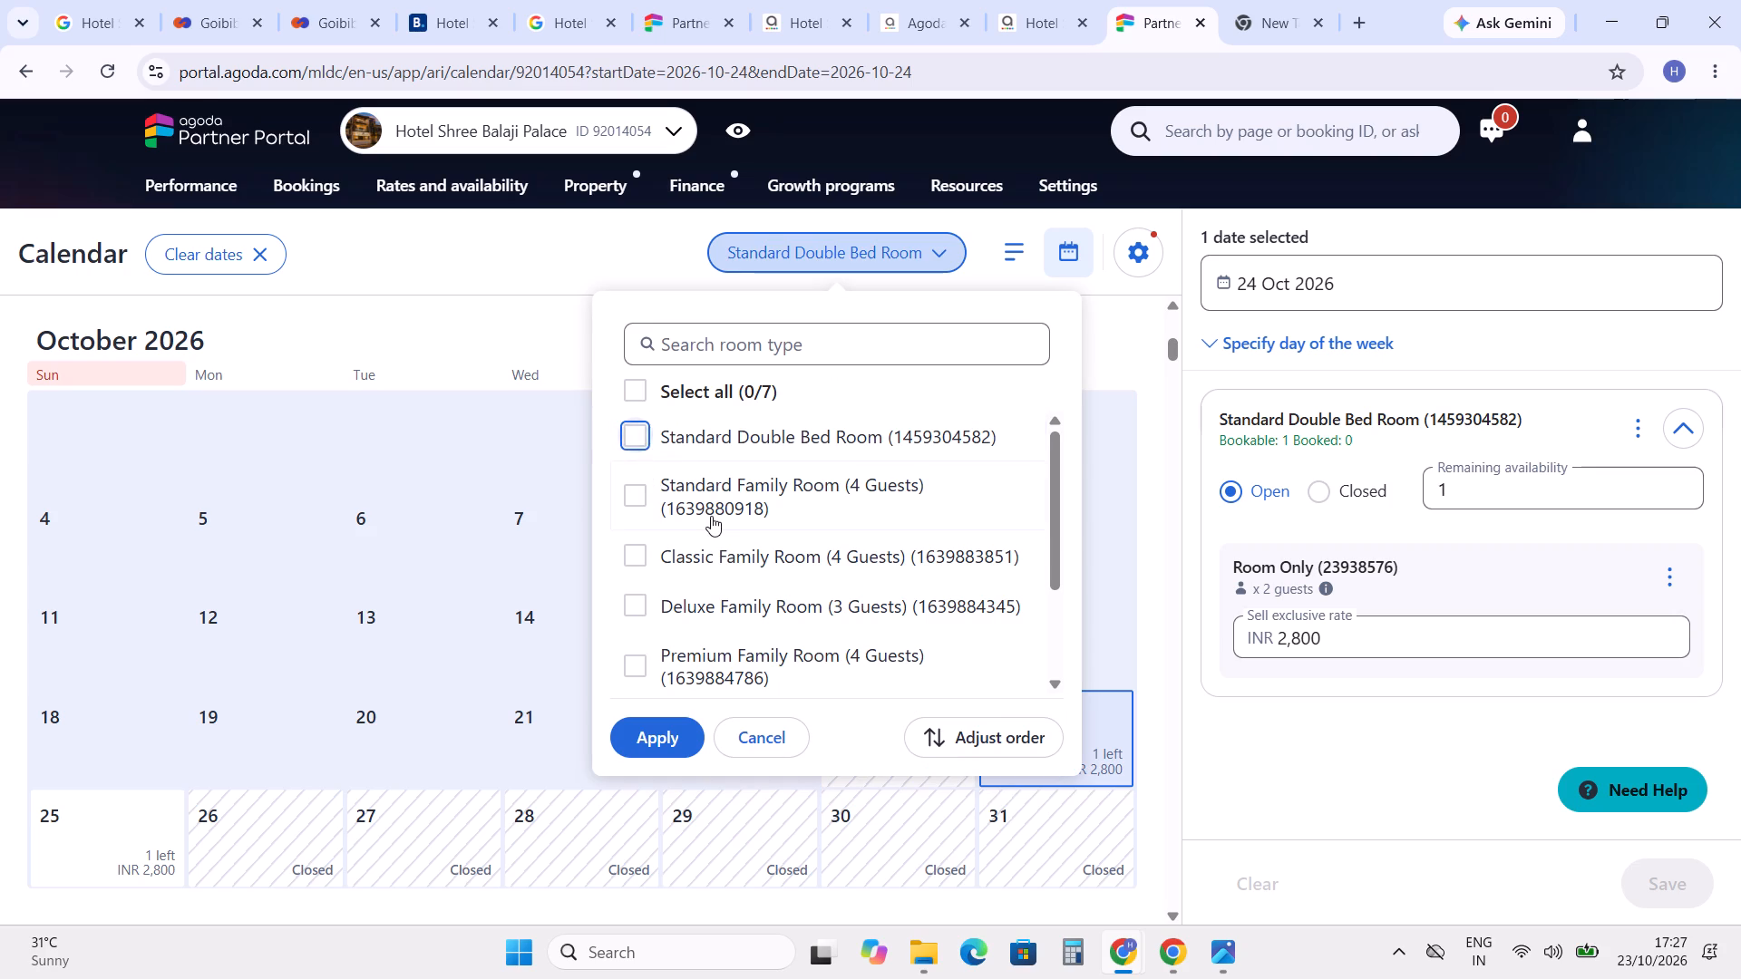
pyautogui.scroll(-3, 711, 516)
pyautogui.click(643, 662)
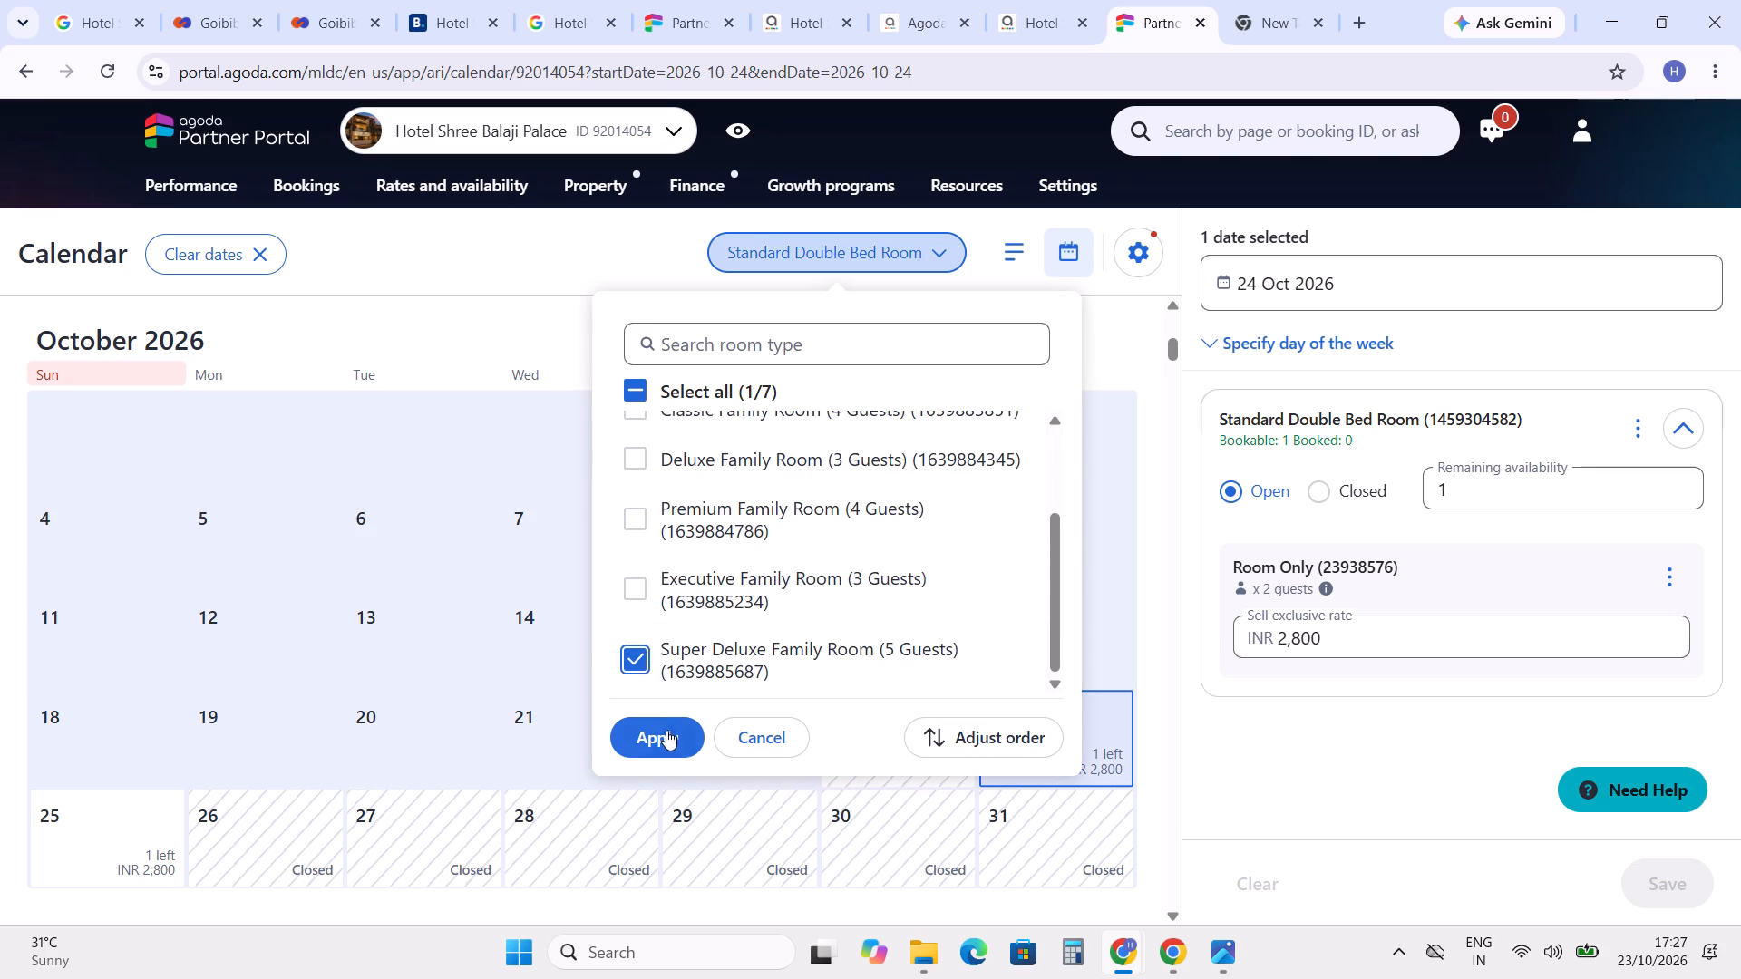
pyautogui.click(666, 732)
pyautogui.scroll(-1, 1005, 613)
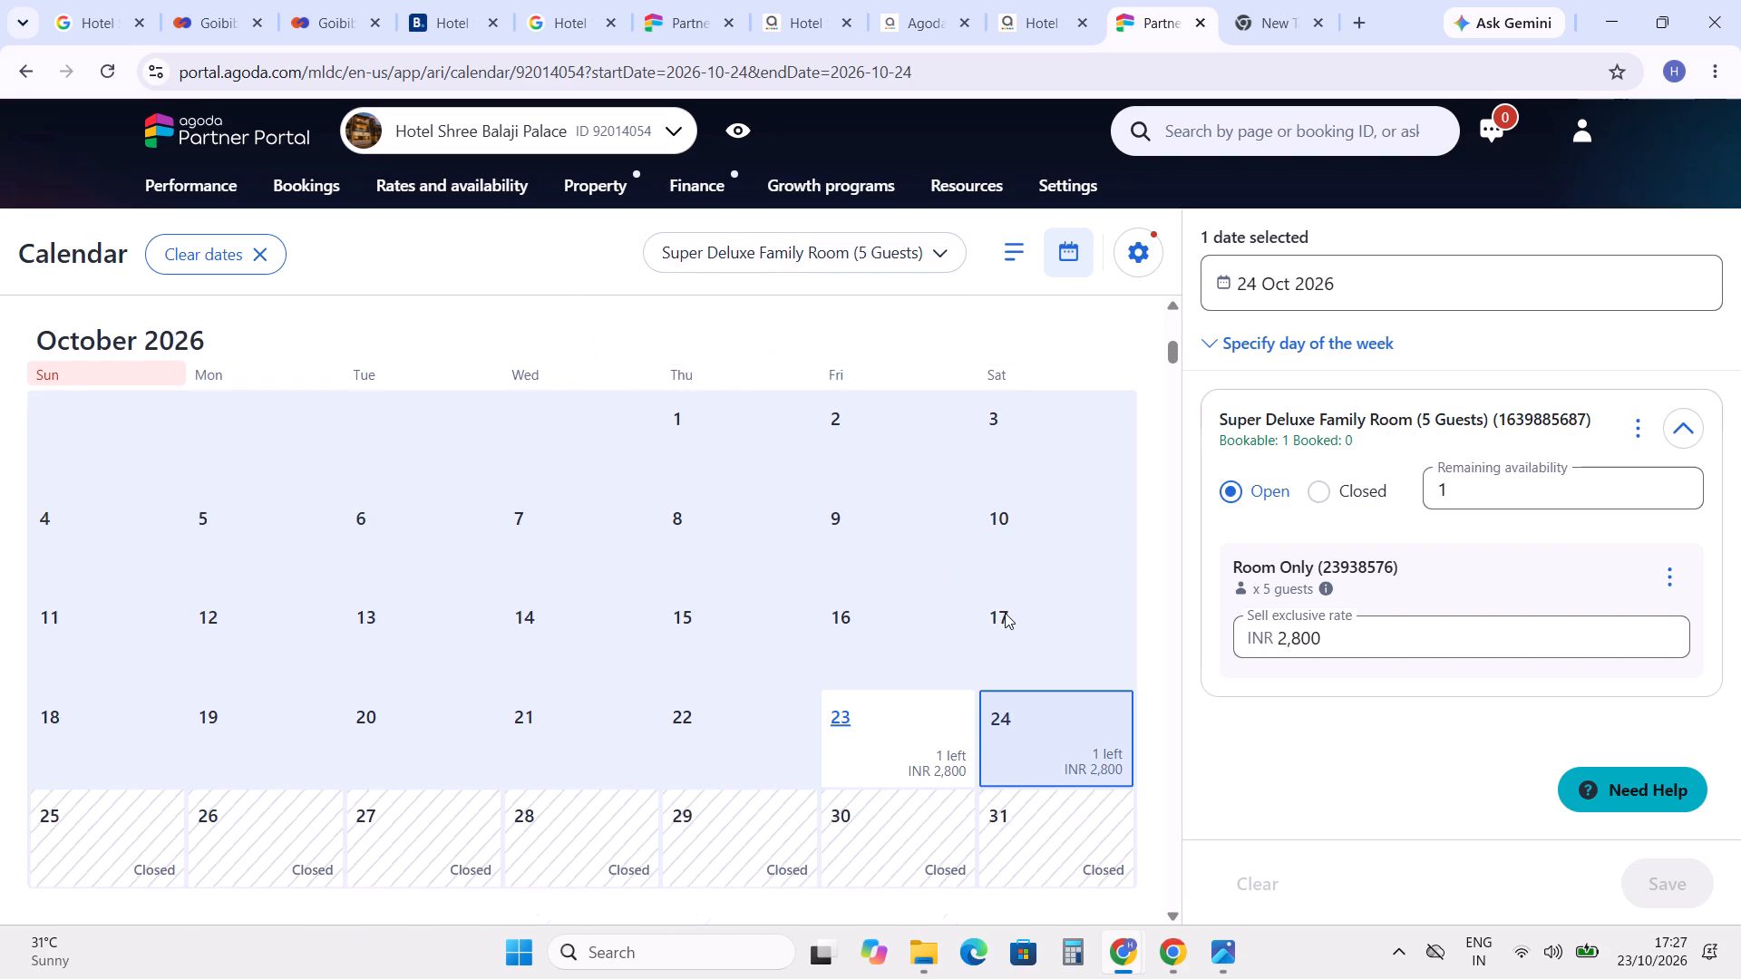
pyautogui.scroll(-1, 1005, 613)
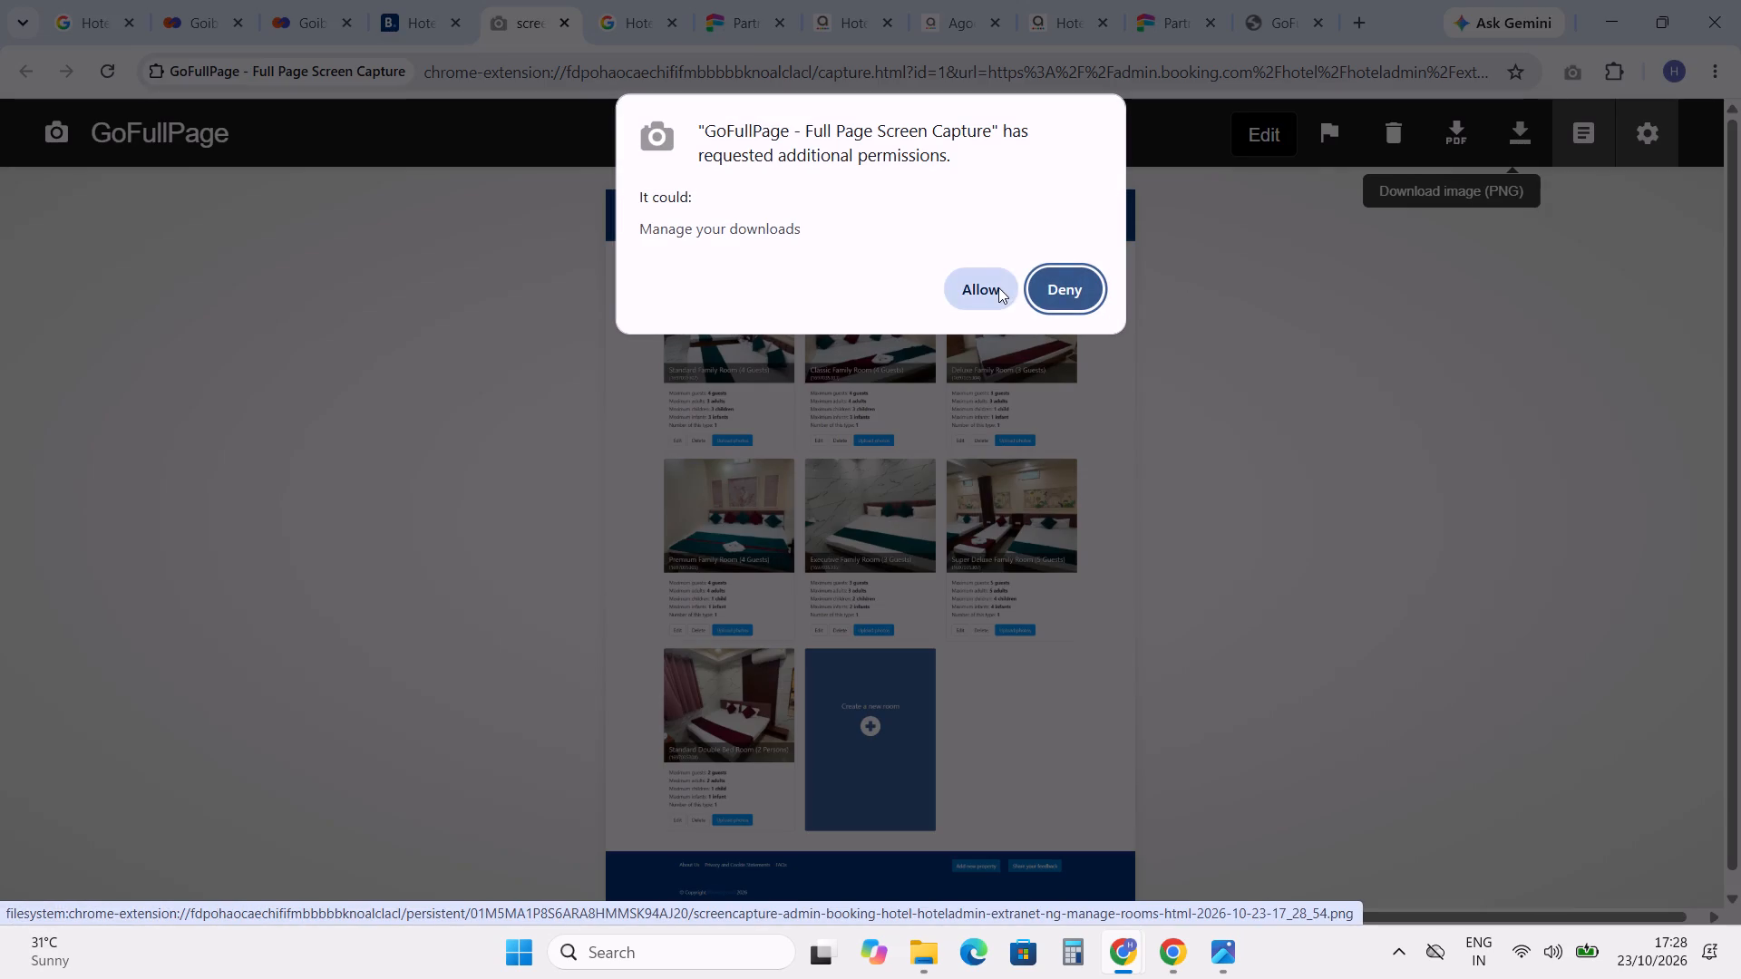
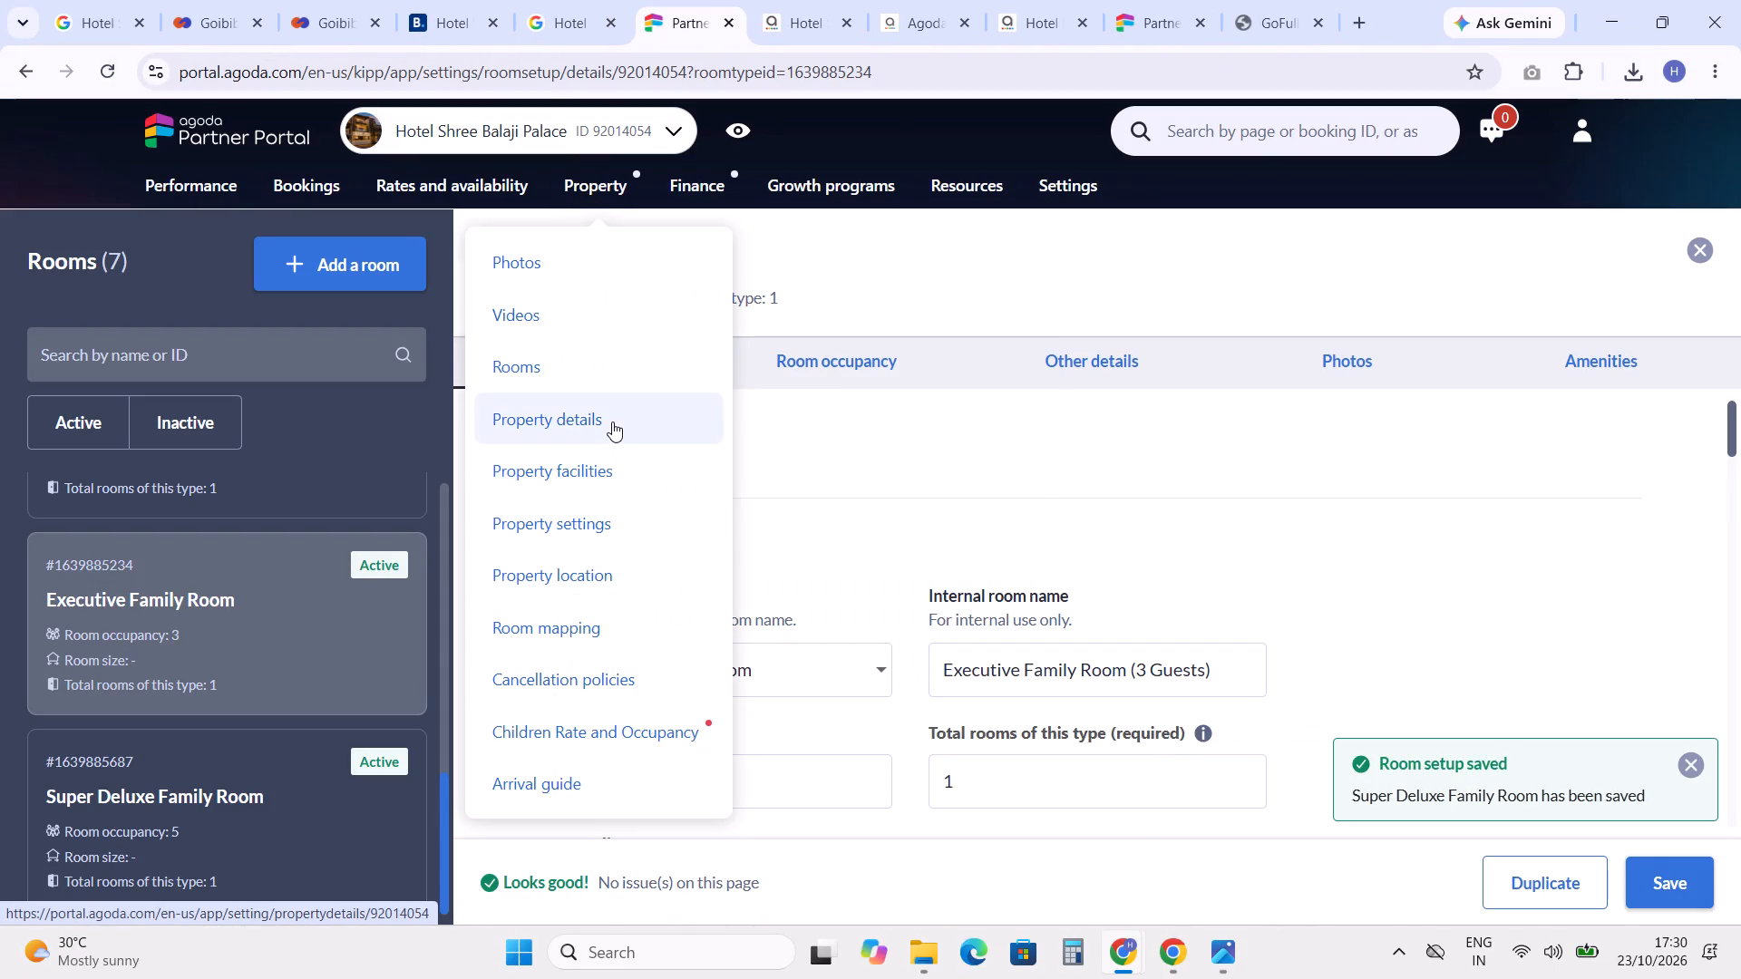
# Leave the current room form for the Rooms list, set the Classic Family Room's minimum allowed rate to 1,400 INR and save.
pyautogui.click(599, 384)
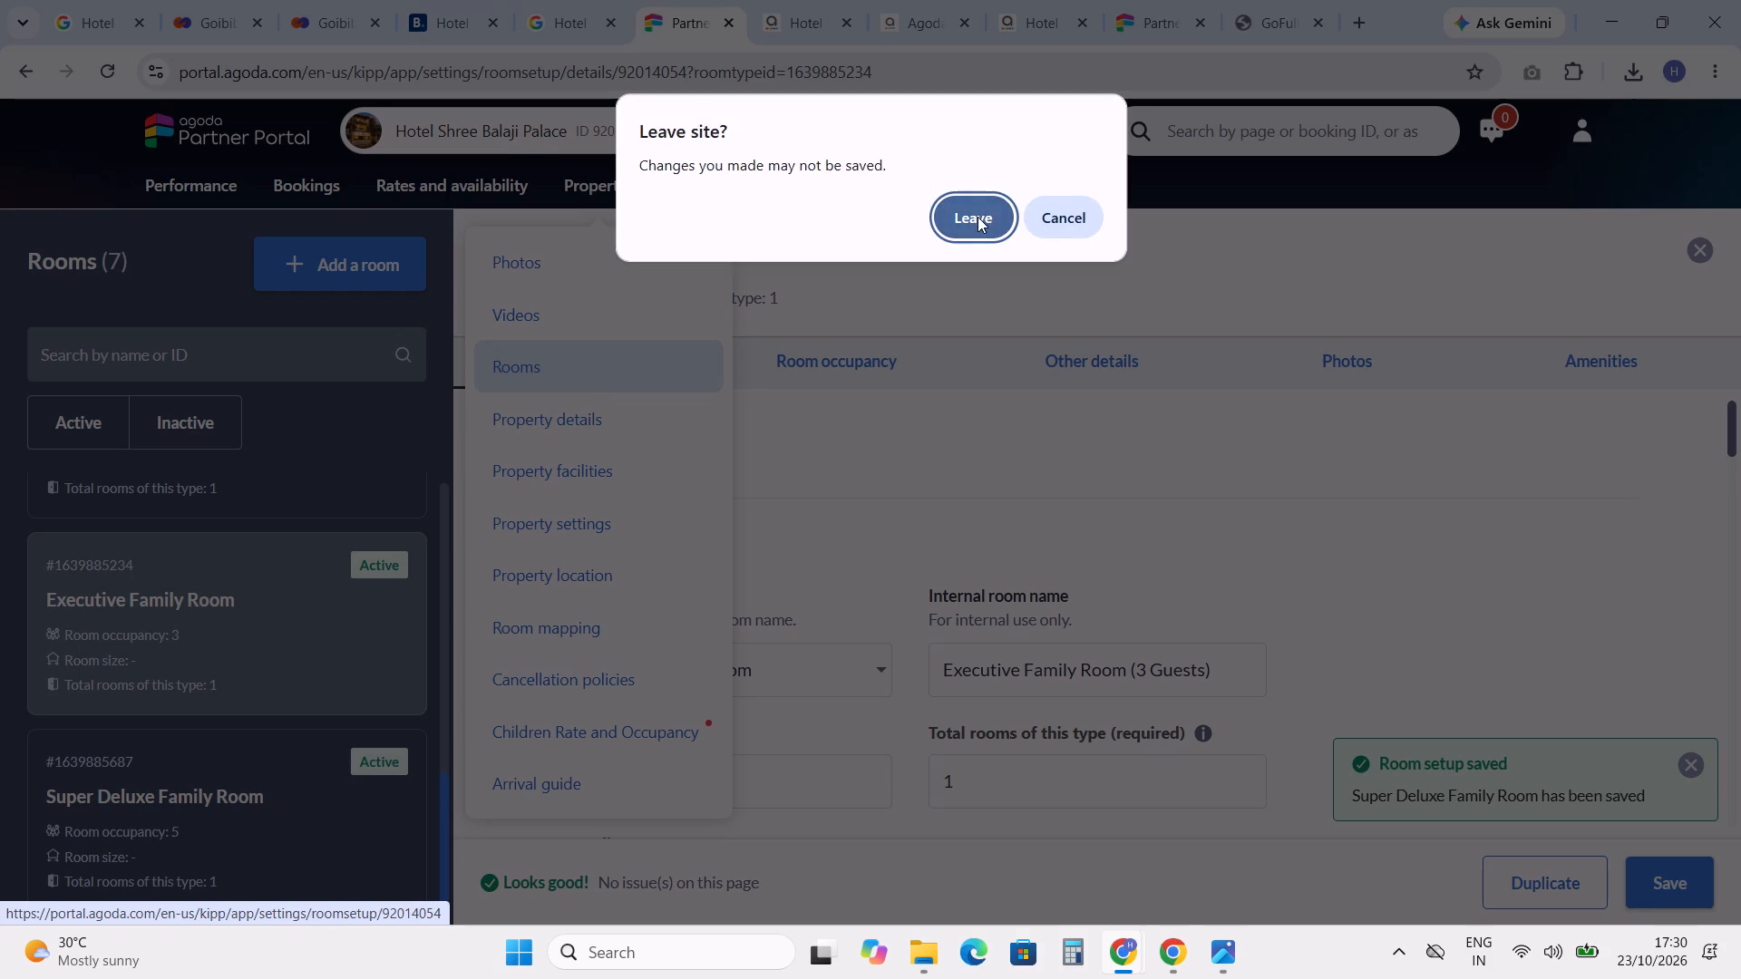
pyautogui.click(977, 217)
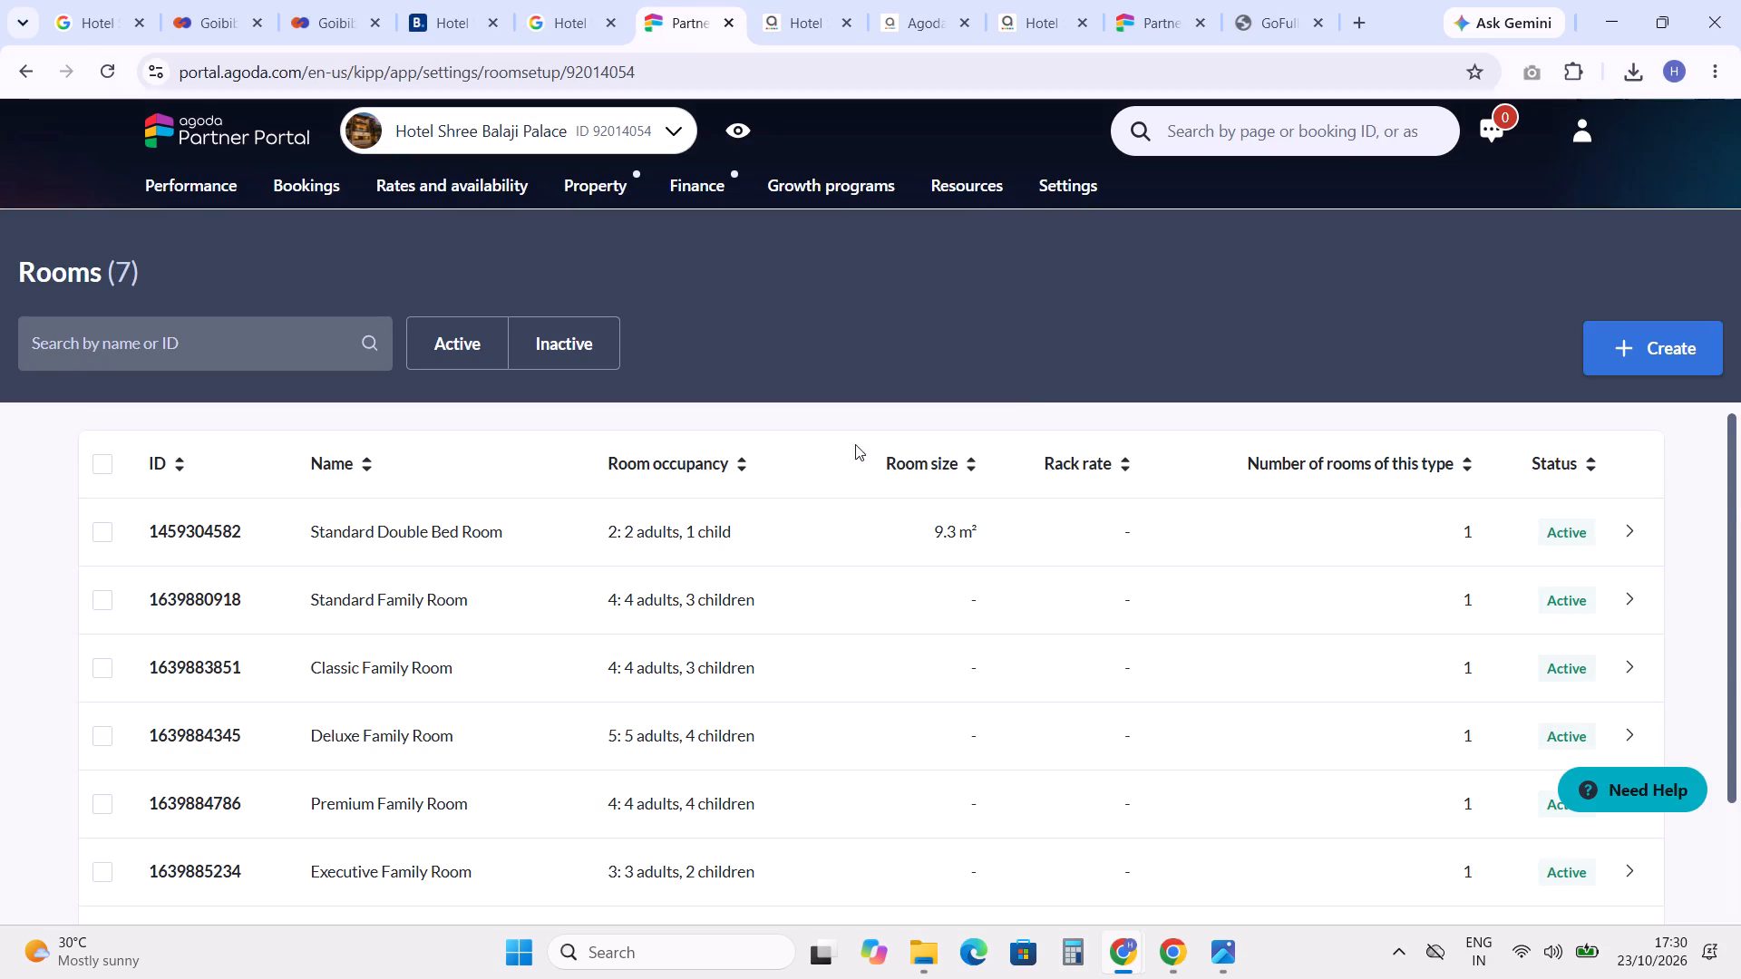
pyautogui.scroll(-2, 808, 437)
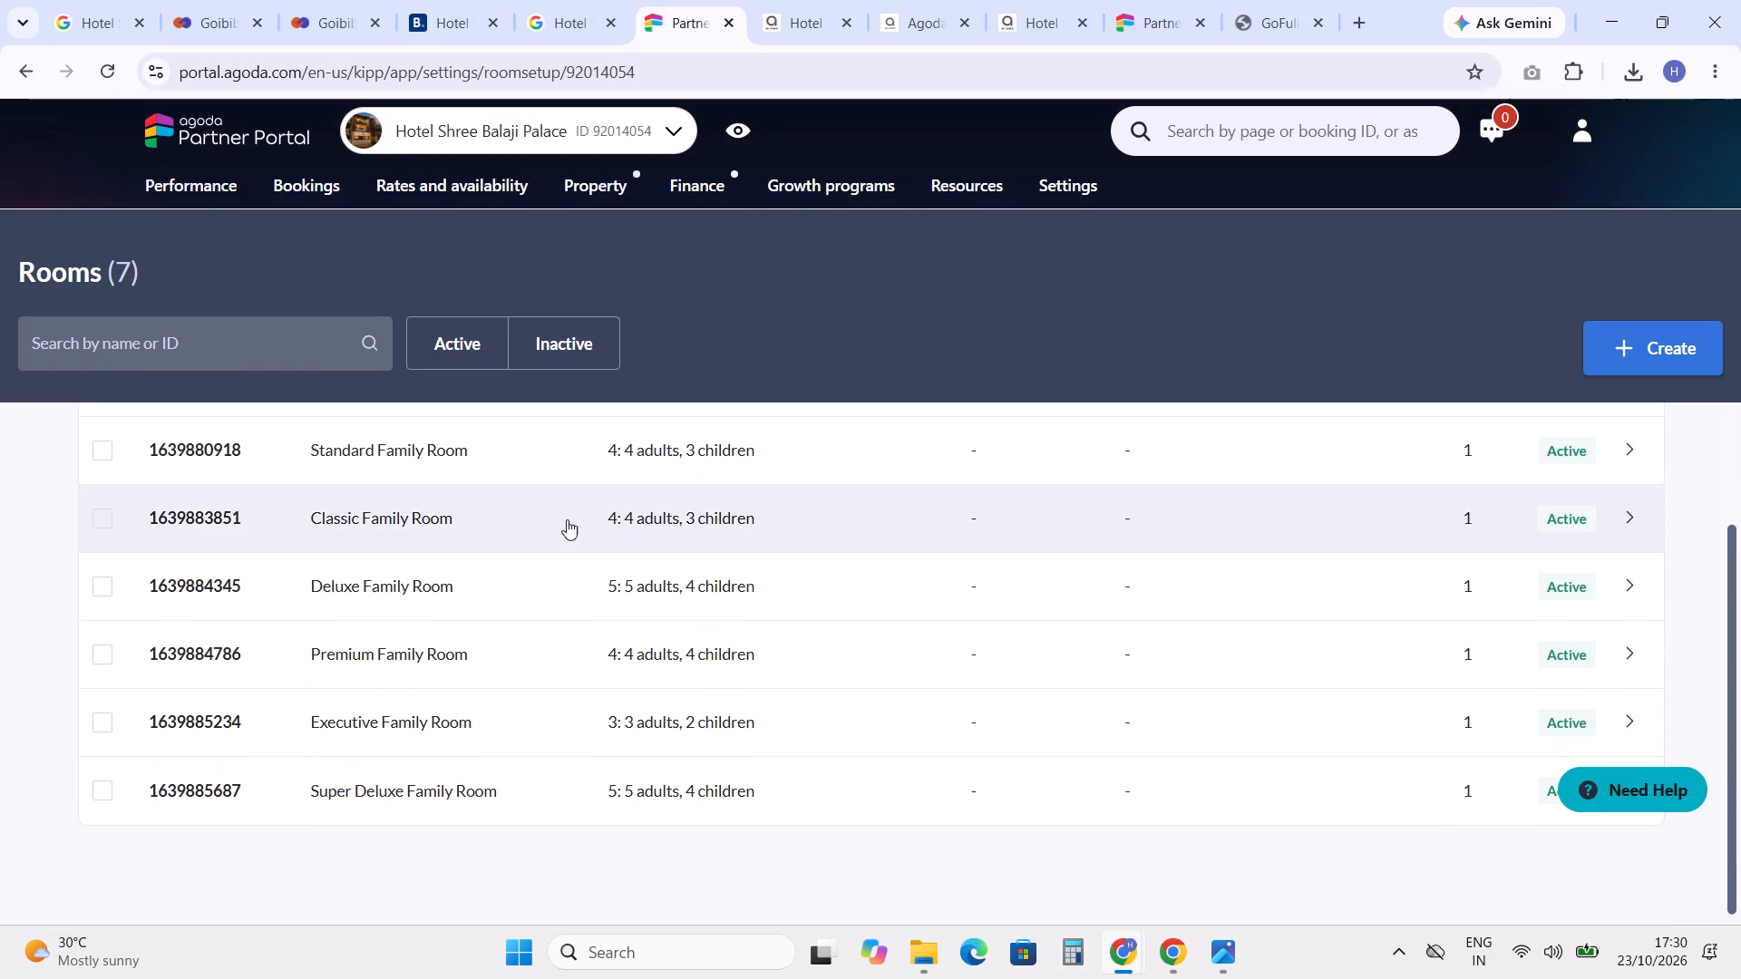
pyautogui.doubleClick(942, 519)
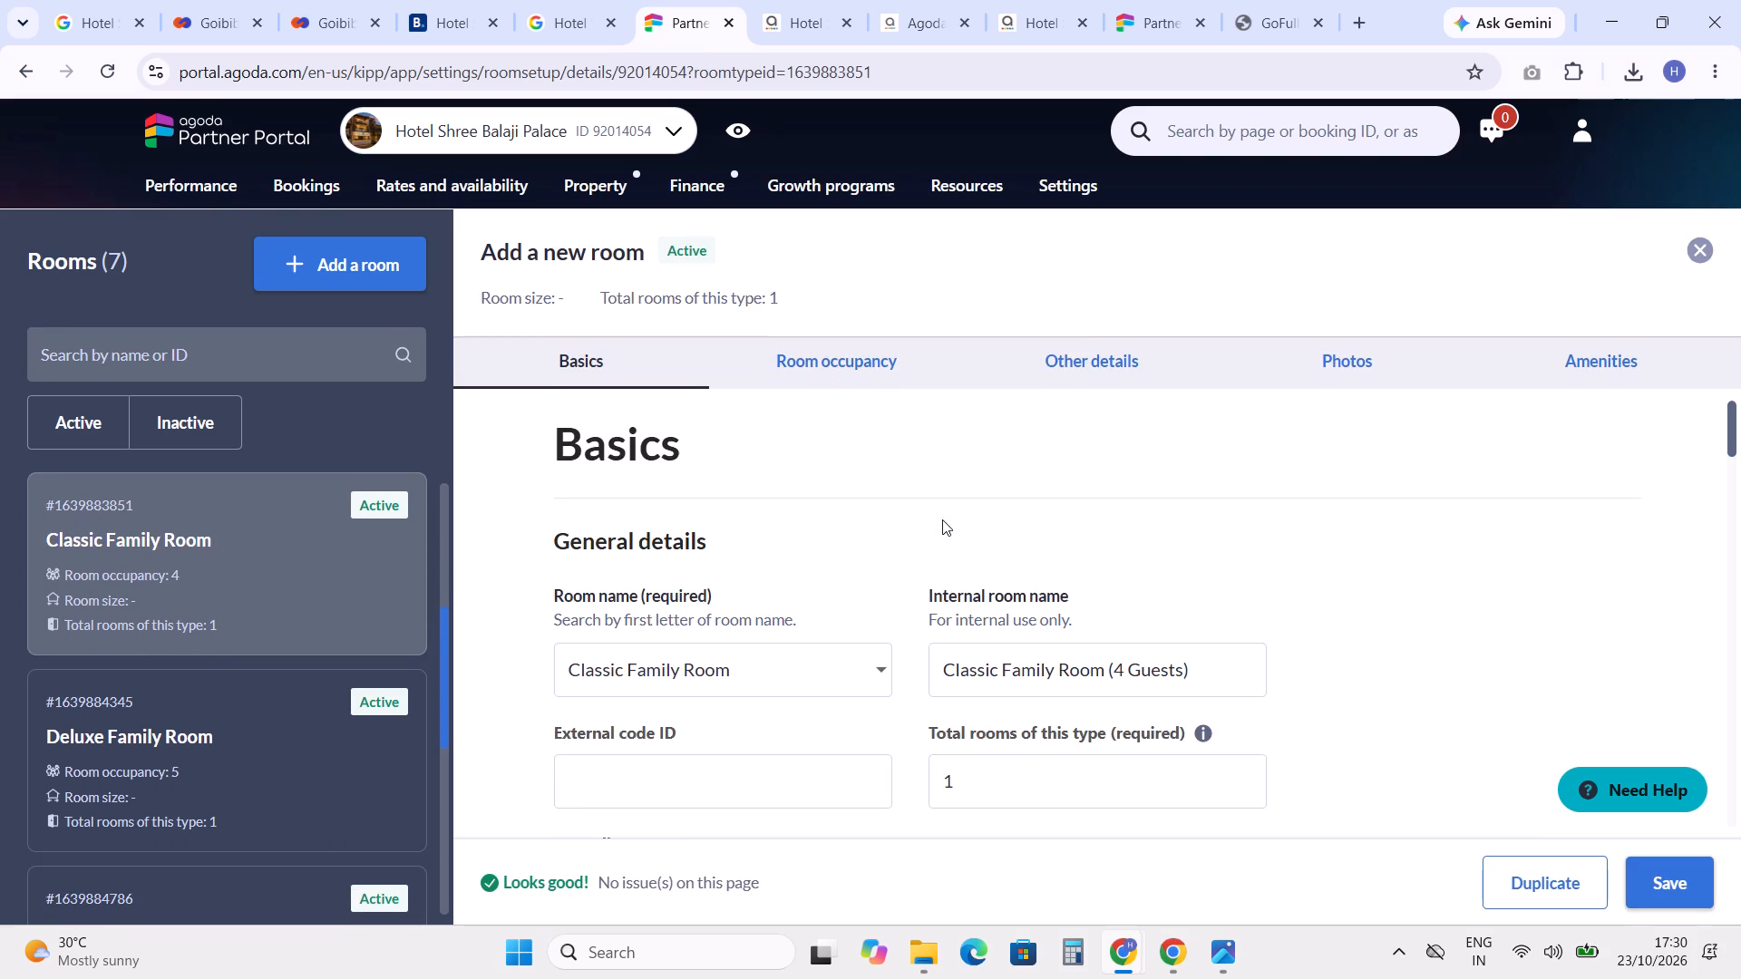
pyautogui.scroll(-3, 942, 519)
pyautogui.moveTo(734, 639); pyautogui.dragTo(529, 625)
pyautogui.write('1400')
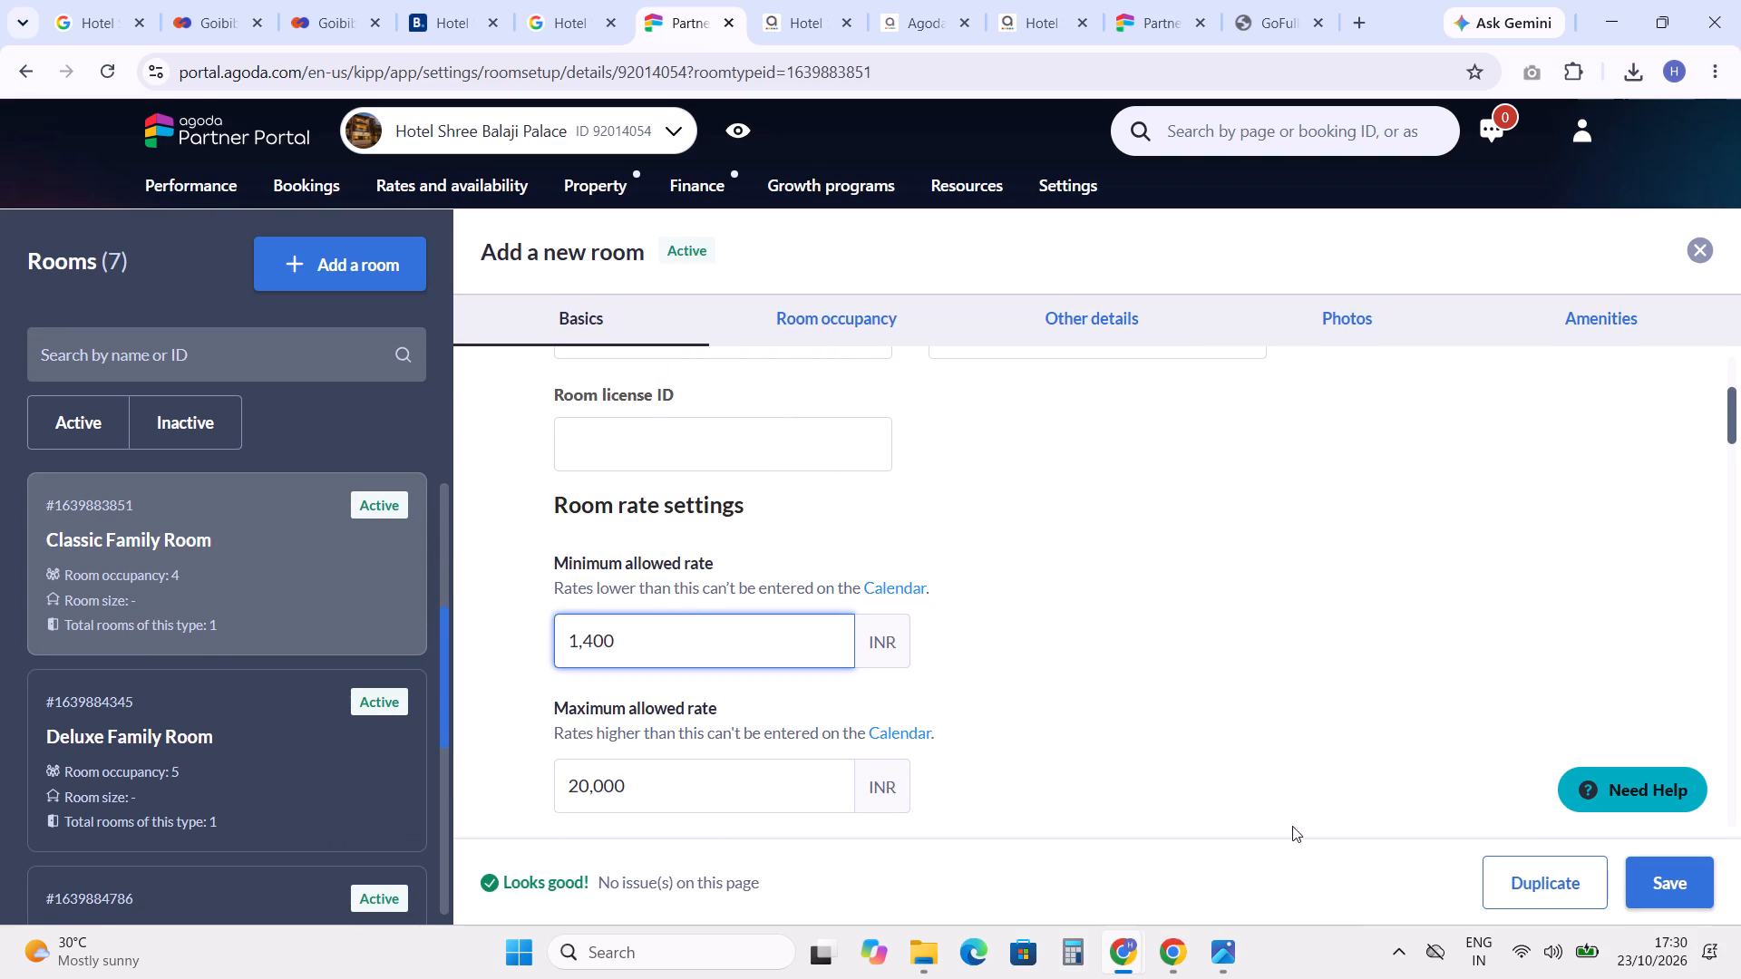
pyautogui.click(1656, 879)
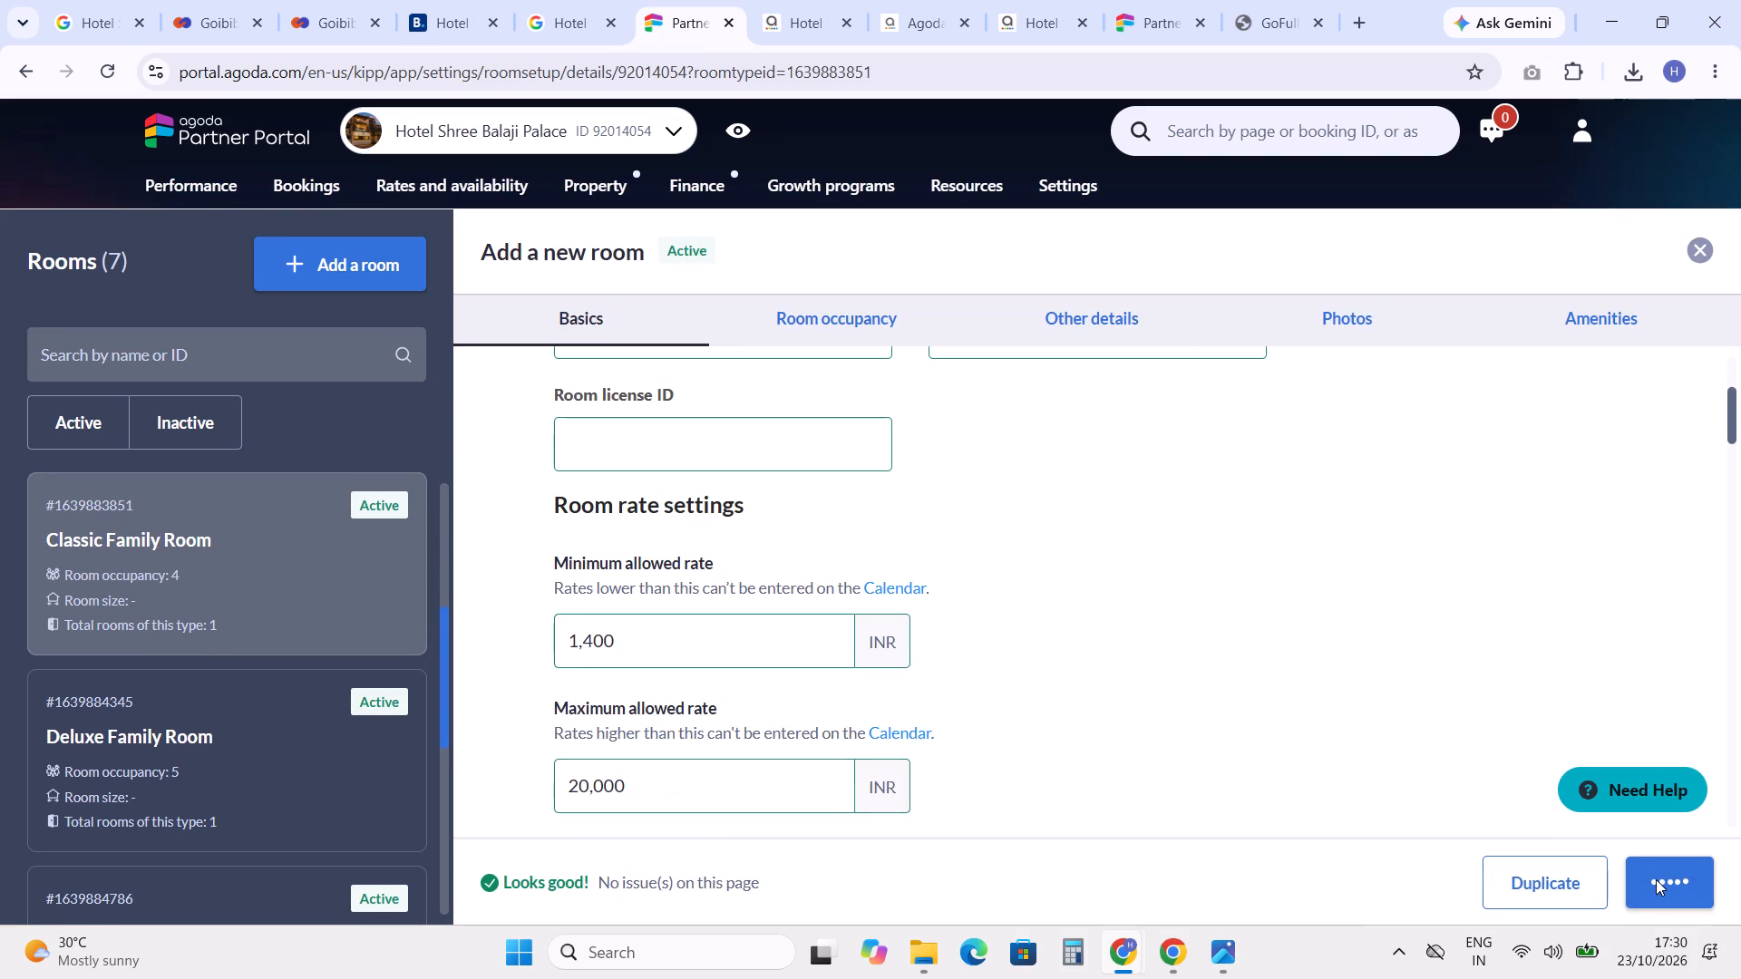
# View the Deluxe Family Room's setup details and reload the page, discarding any unsaved changes.
pyautogui.click(299, 722)
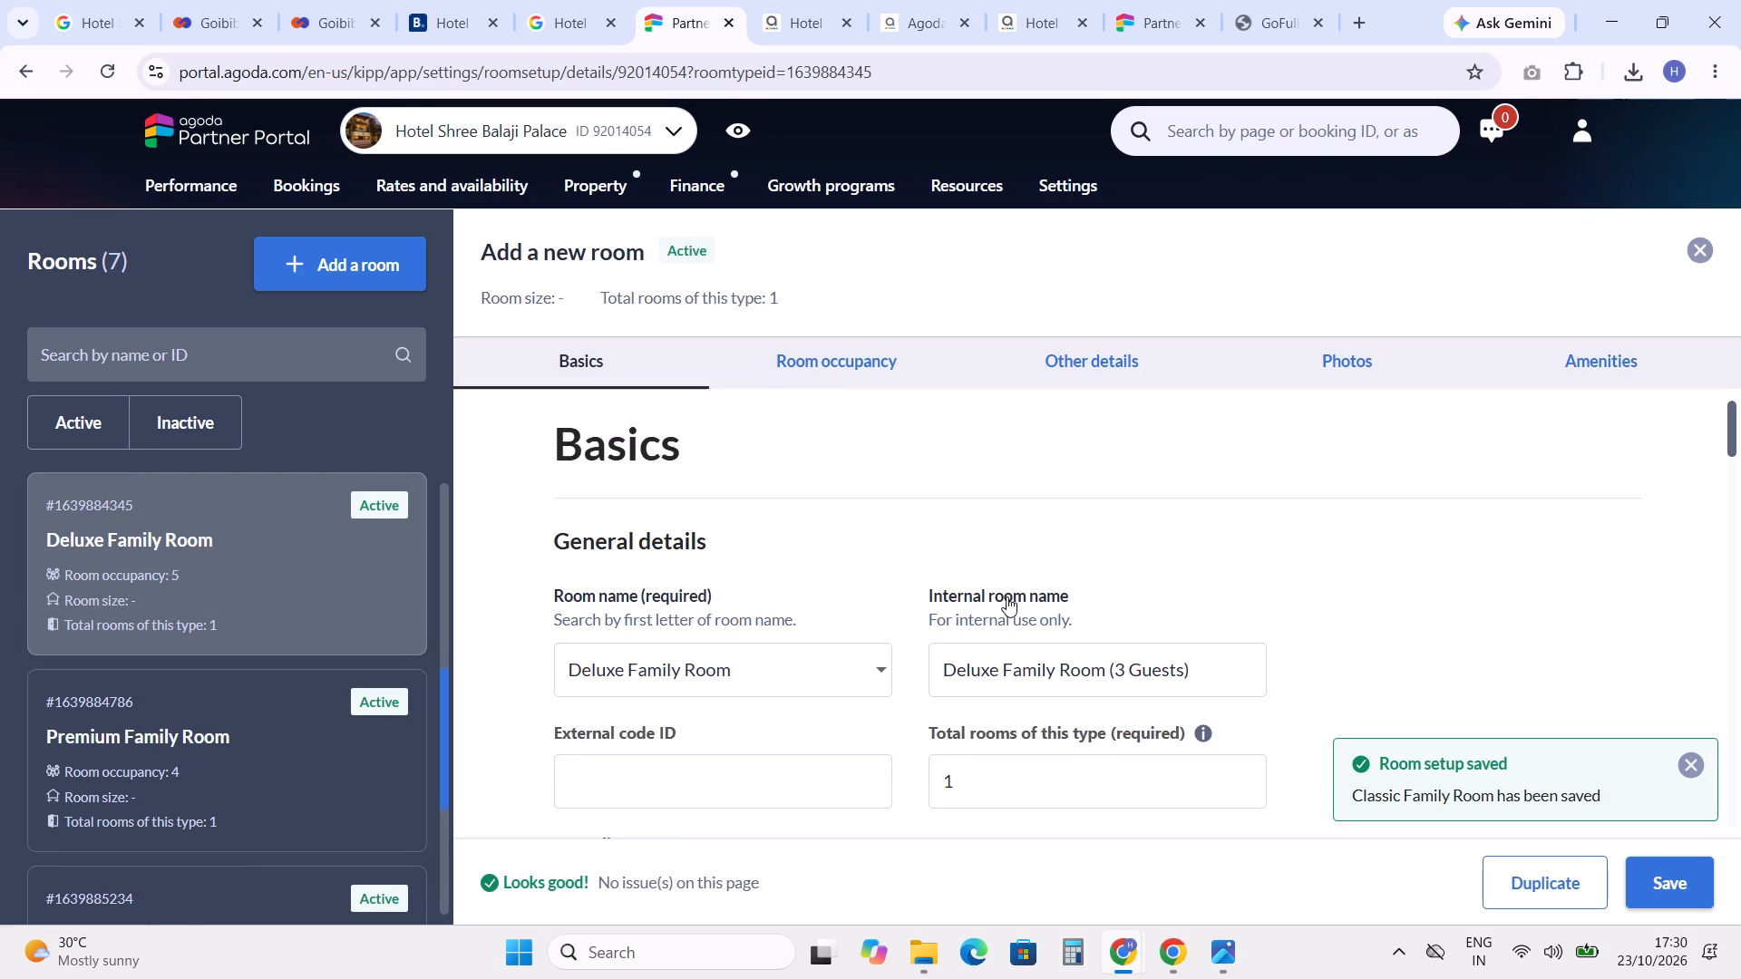
pyautogui.press('F6')
pyautogui.press('F5')
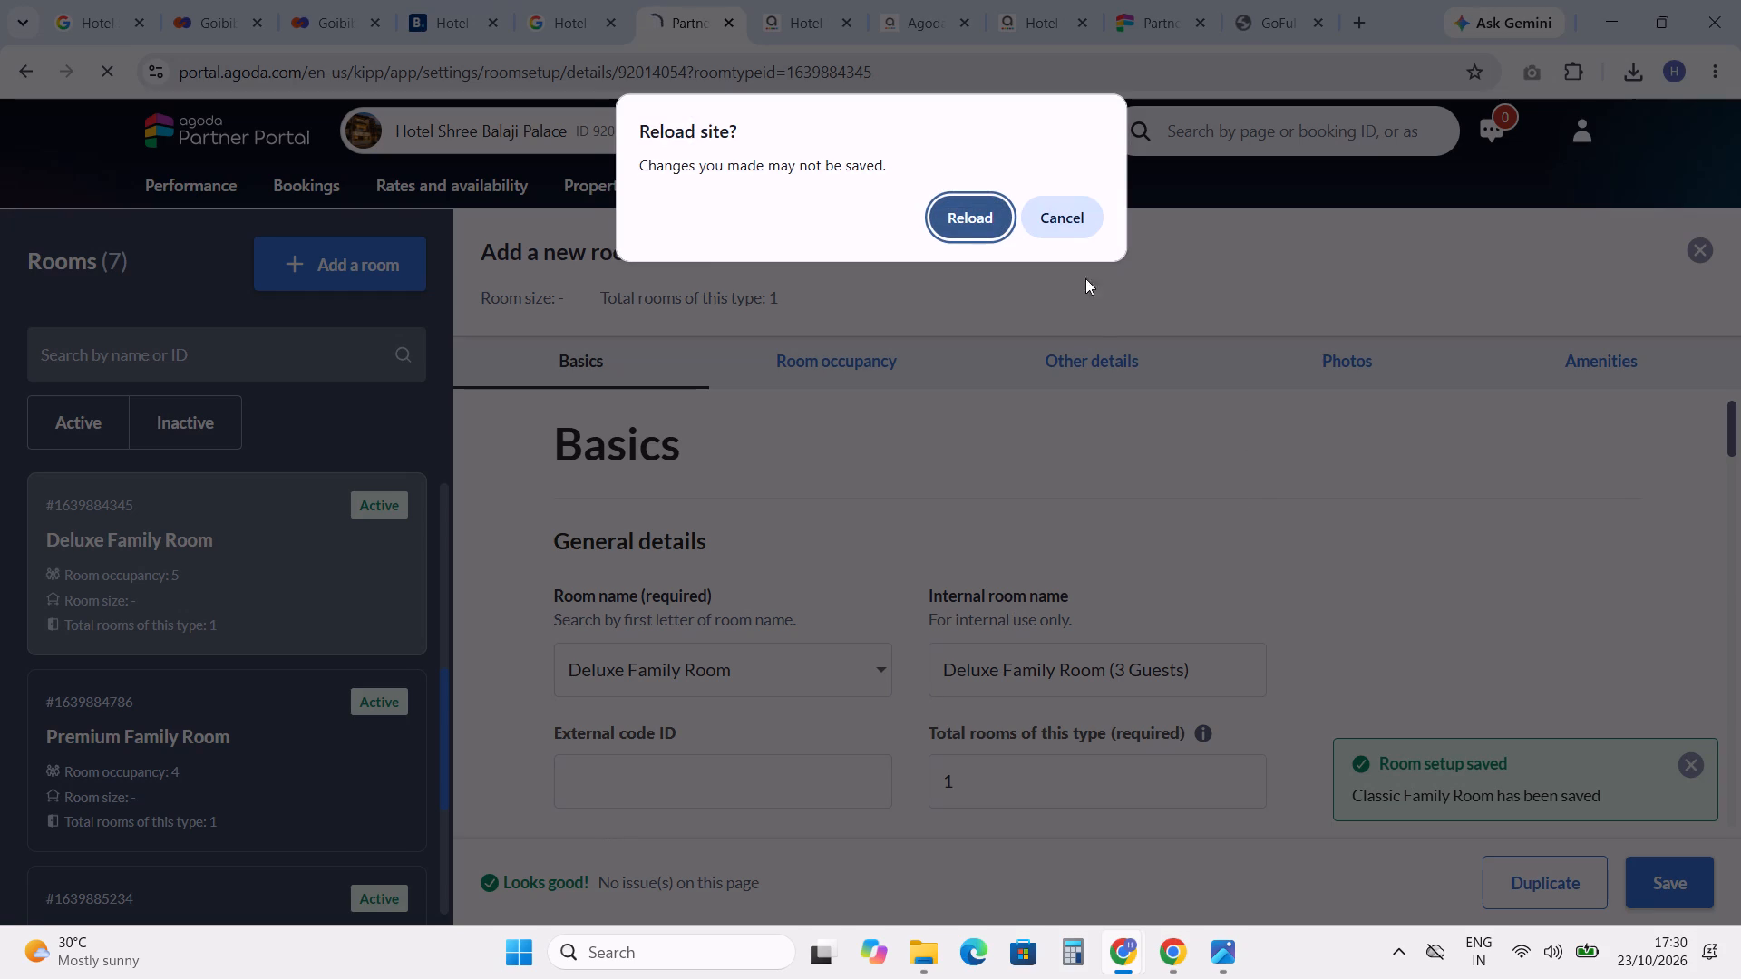
pyautogui.click(982, 212)
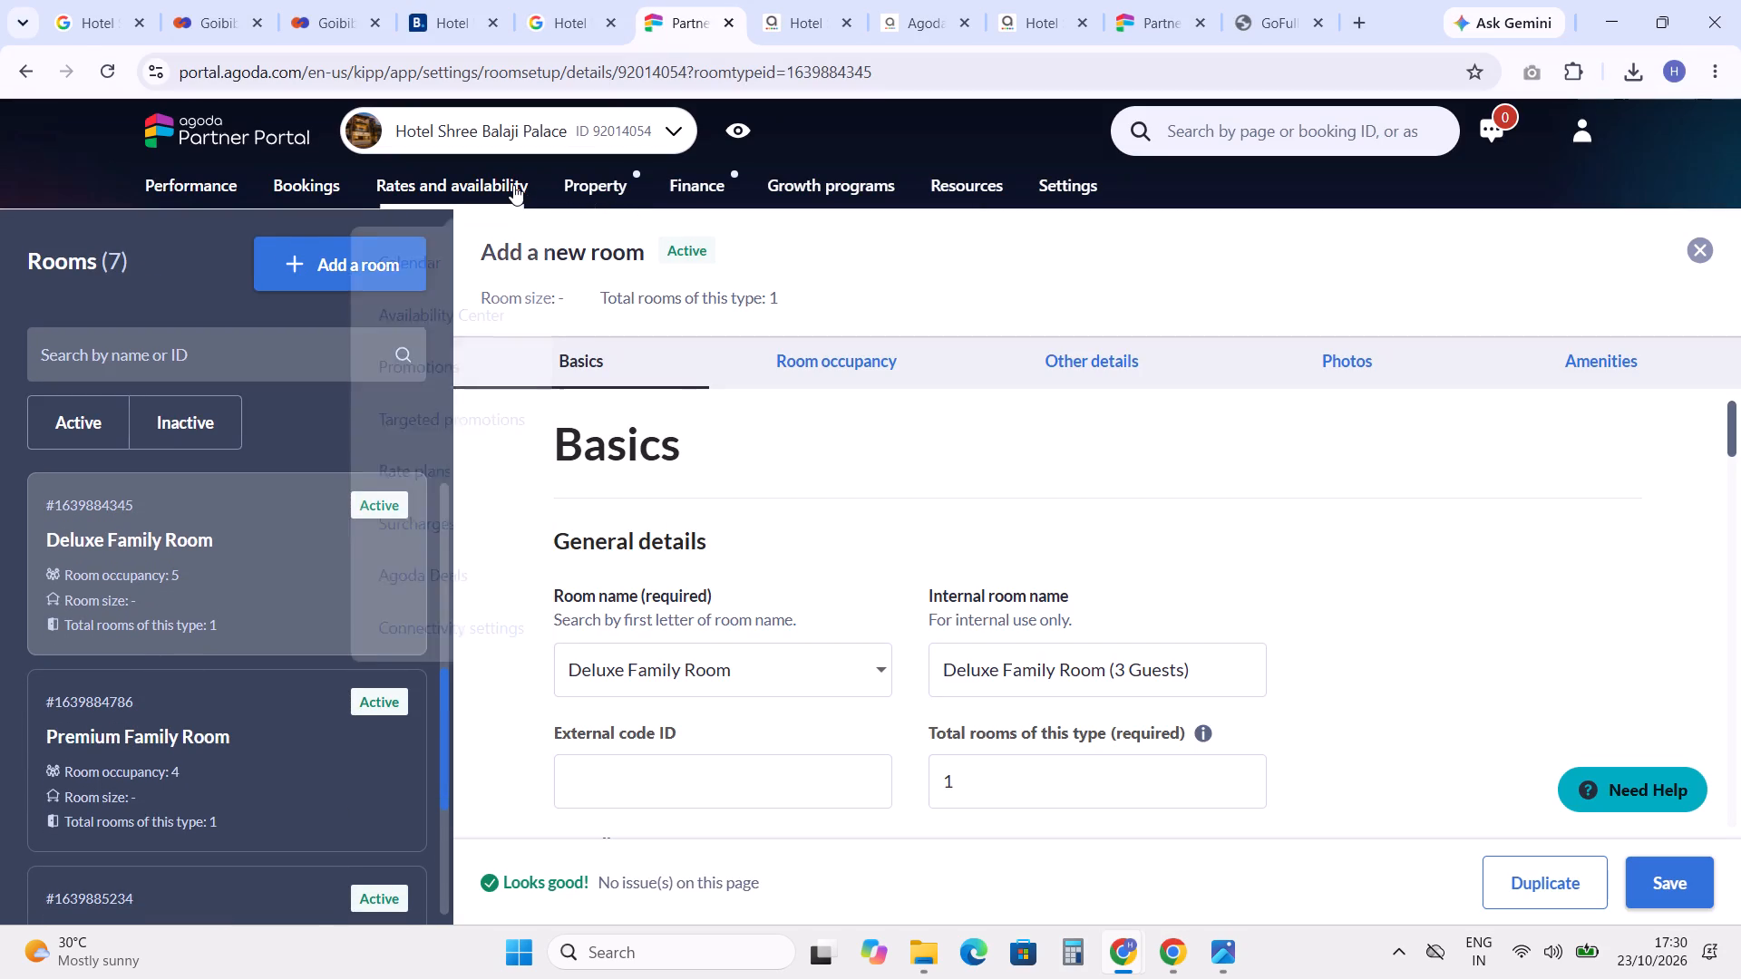
# Leave the room setup without saving and open the property's rates and availability Calendar.
pyautogui.click(494, 263)
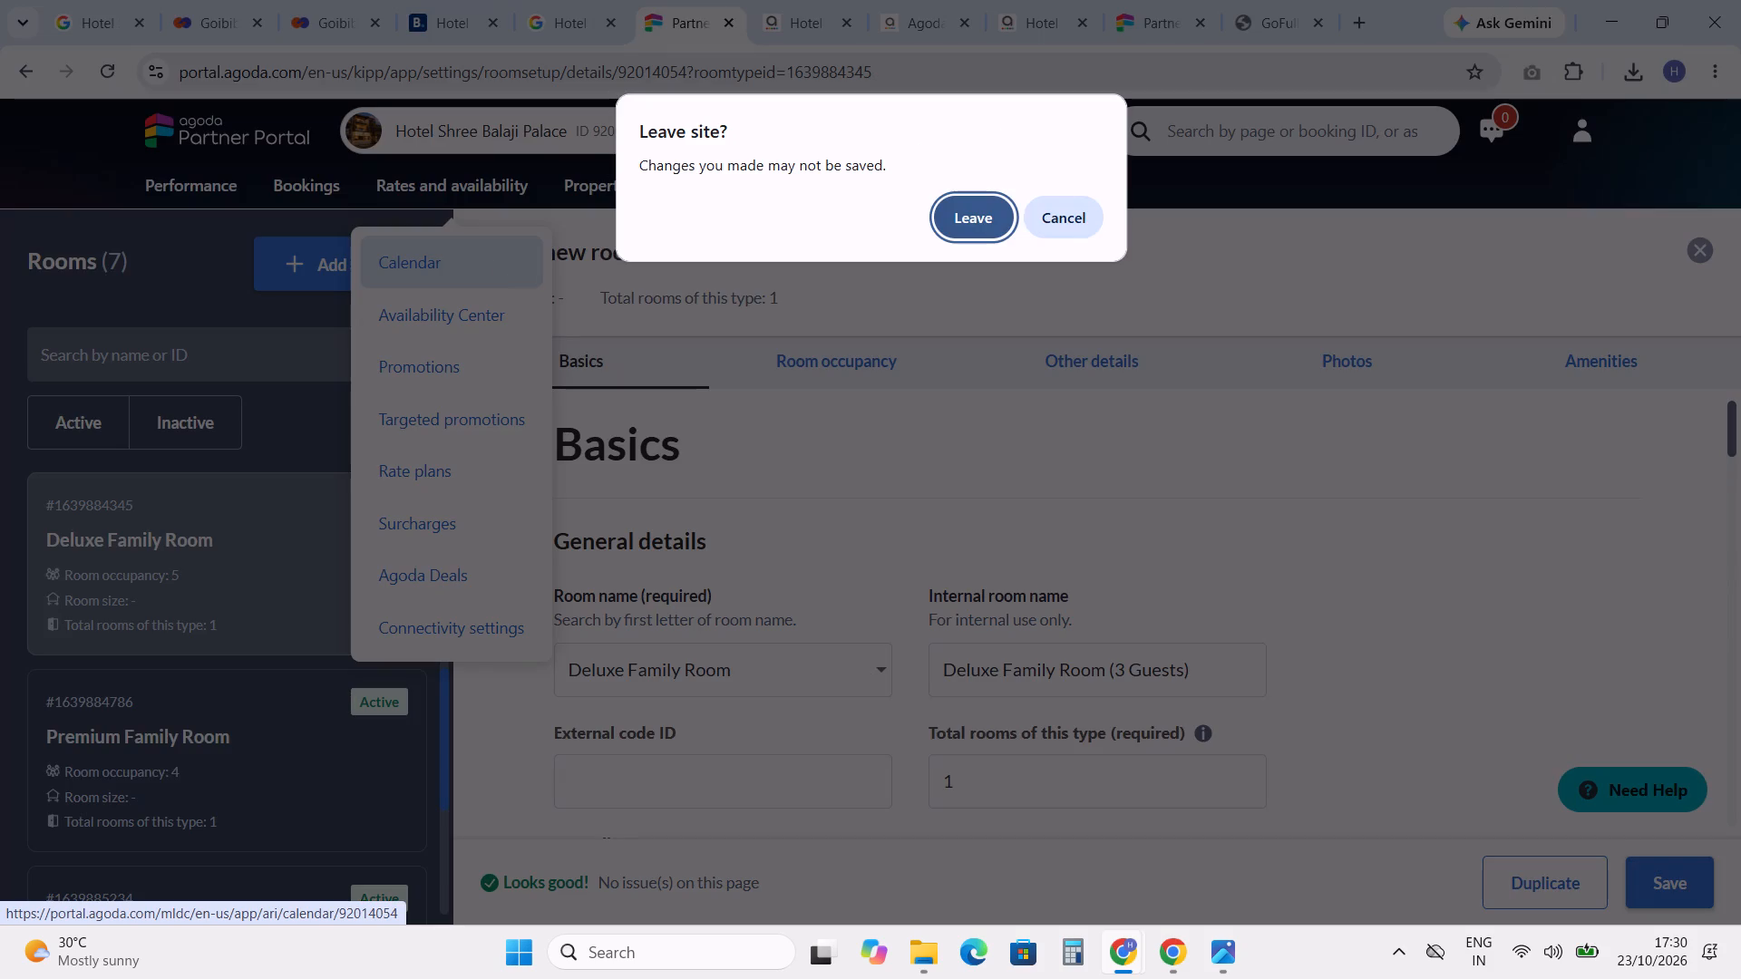
pyautogui.click(980, 229)
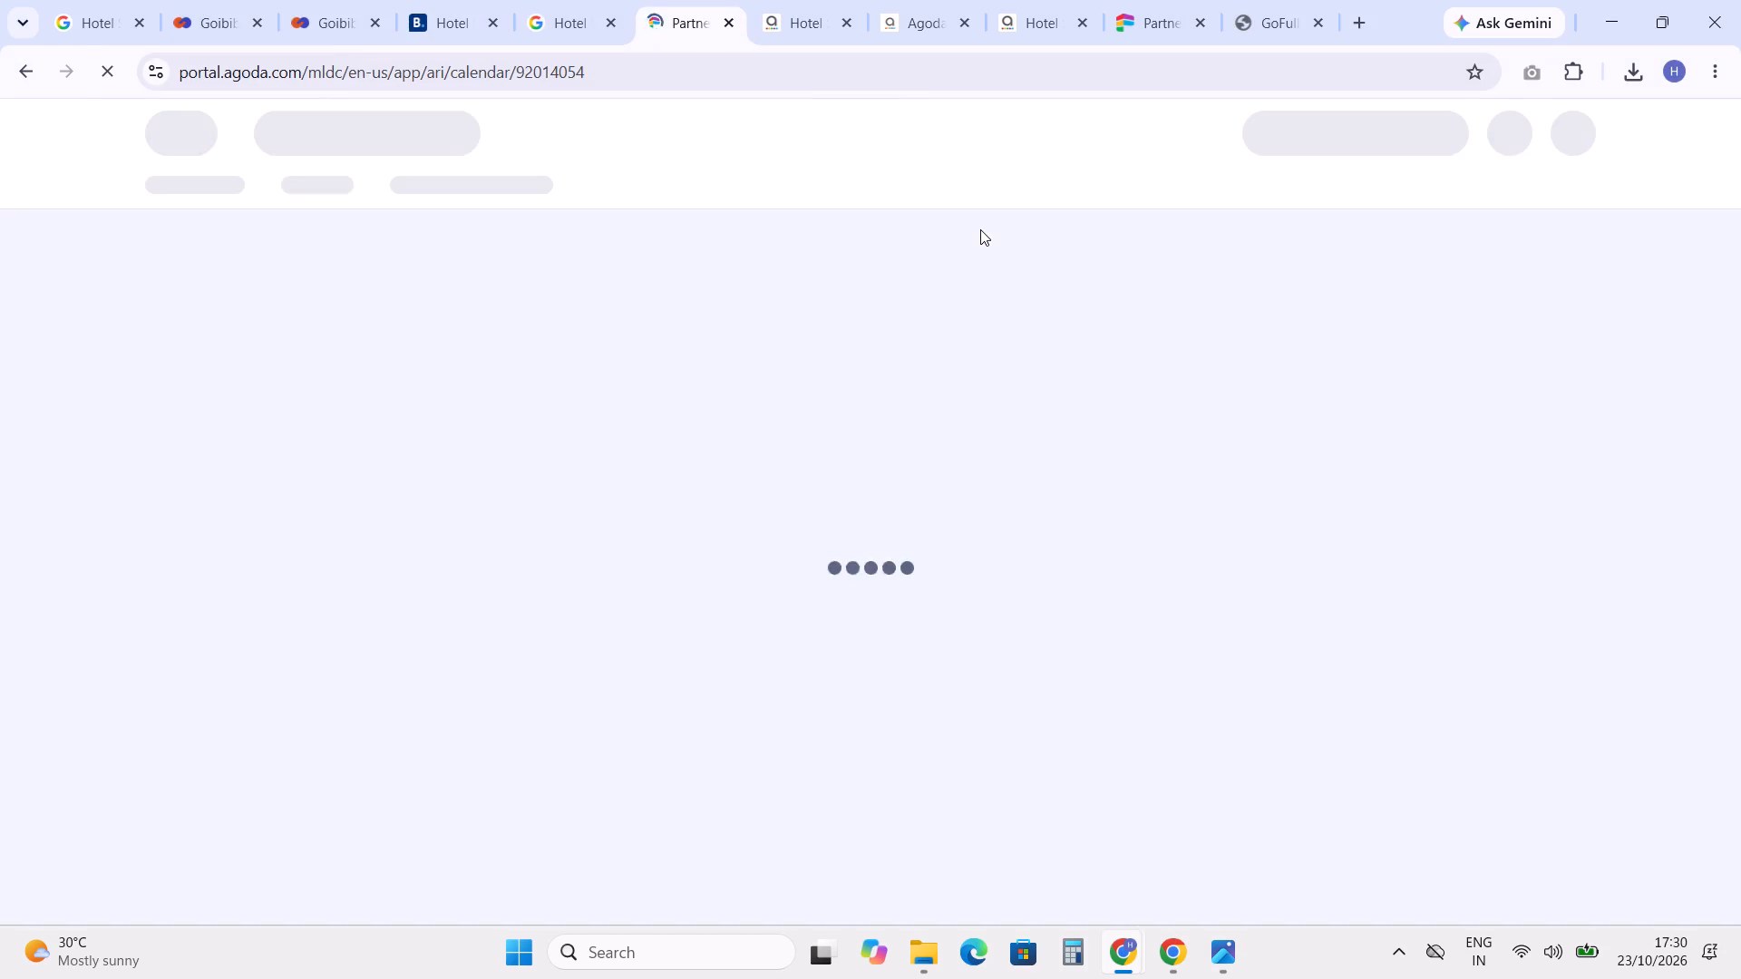
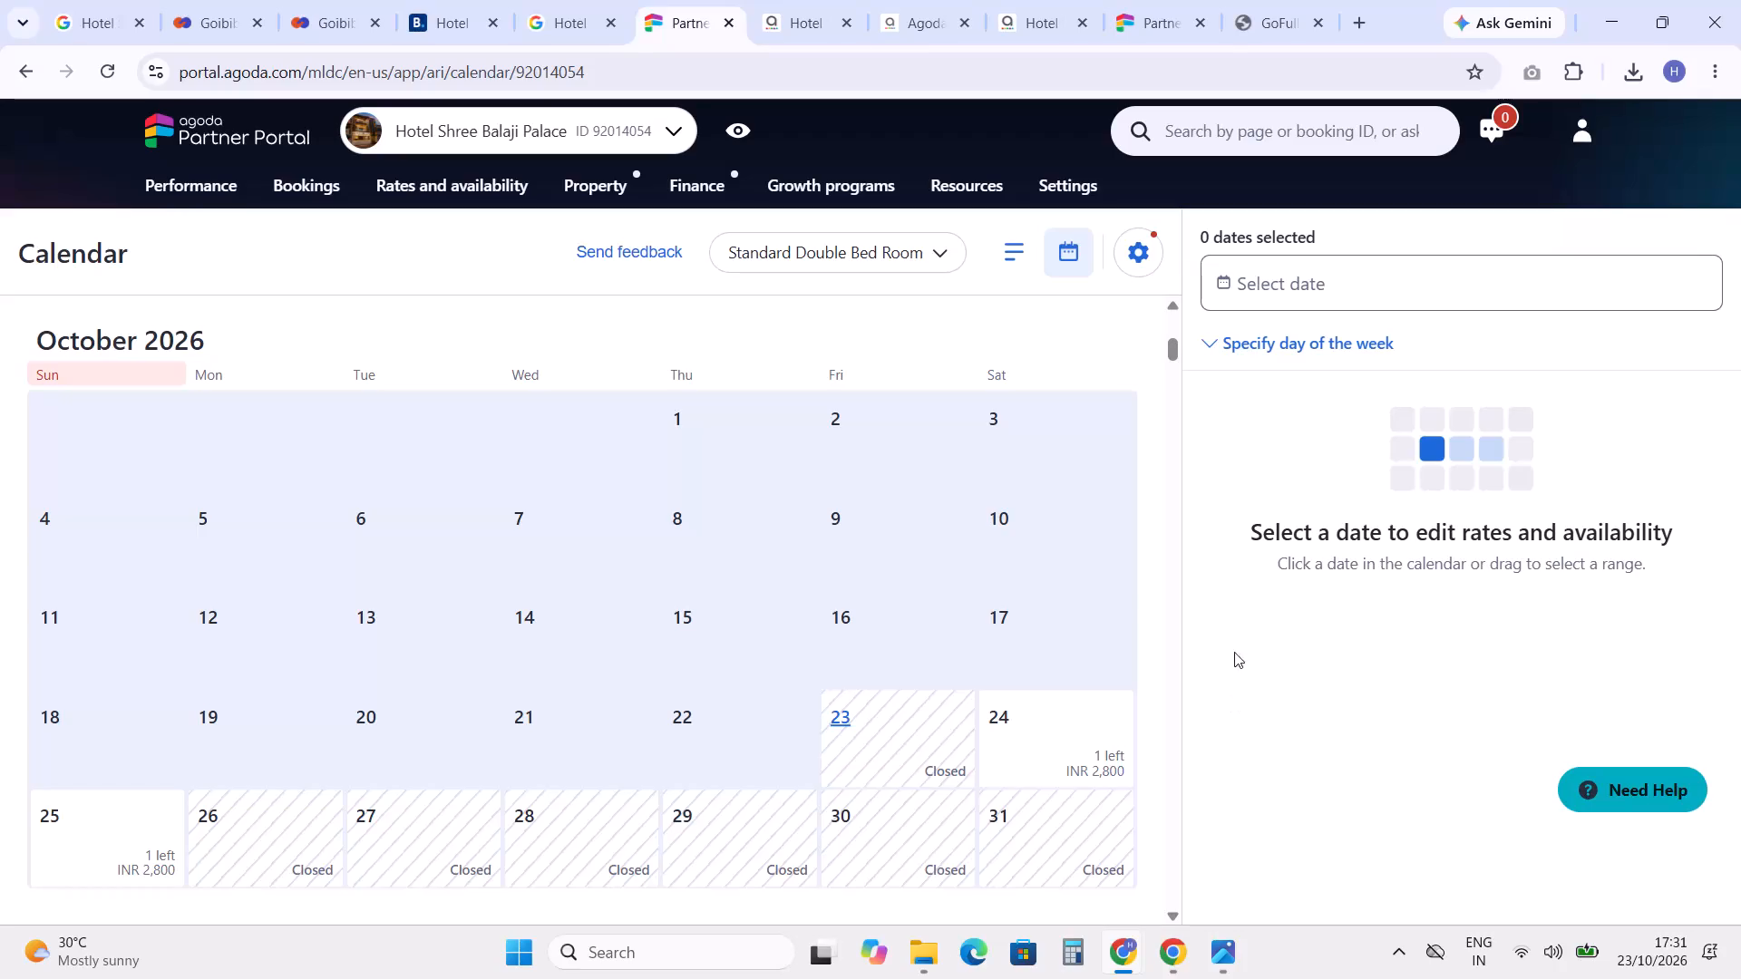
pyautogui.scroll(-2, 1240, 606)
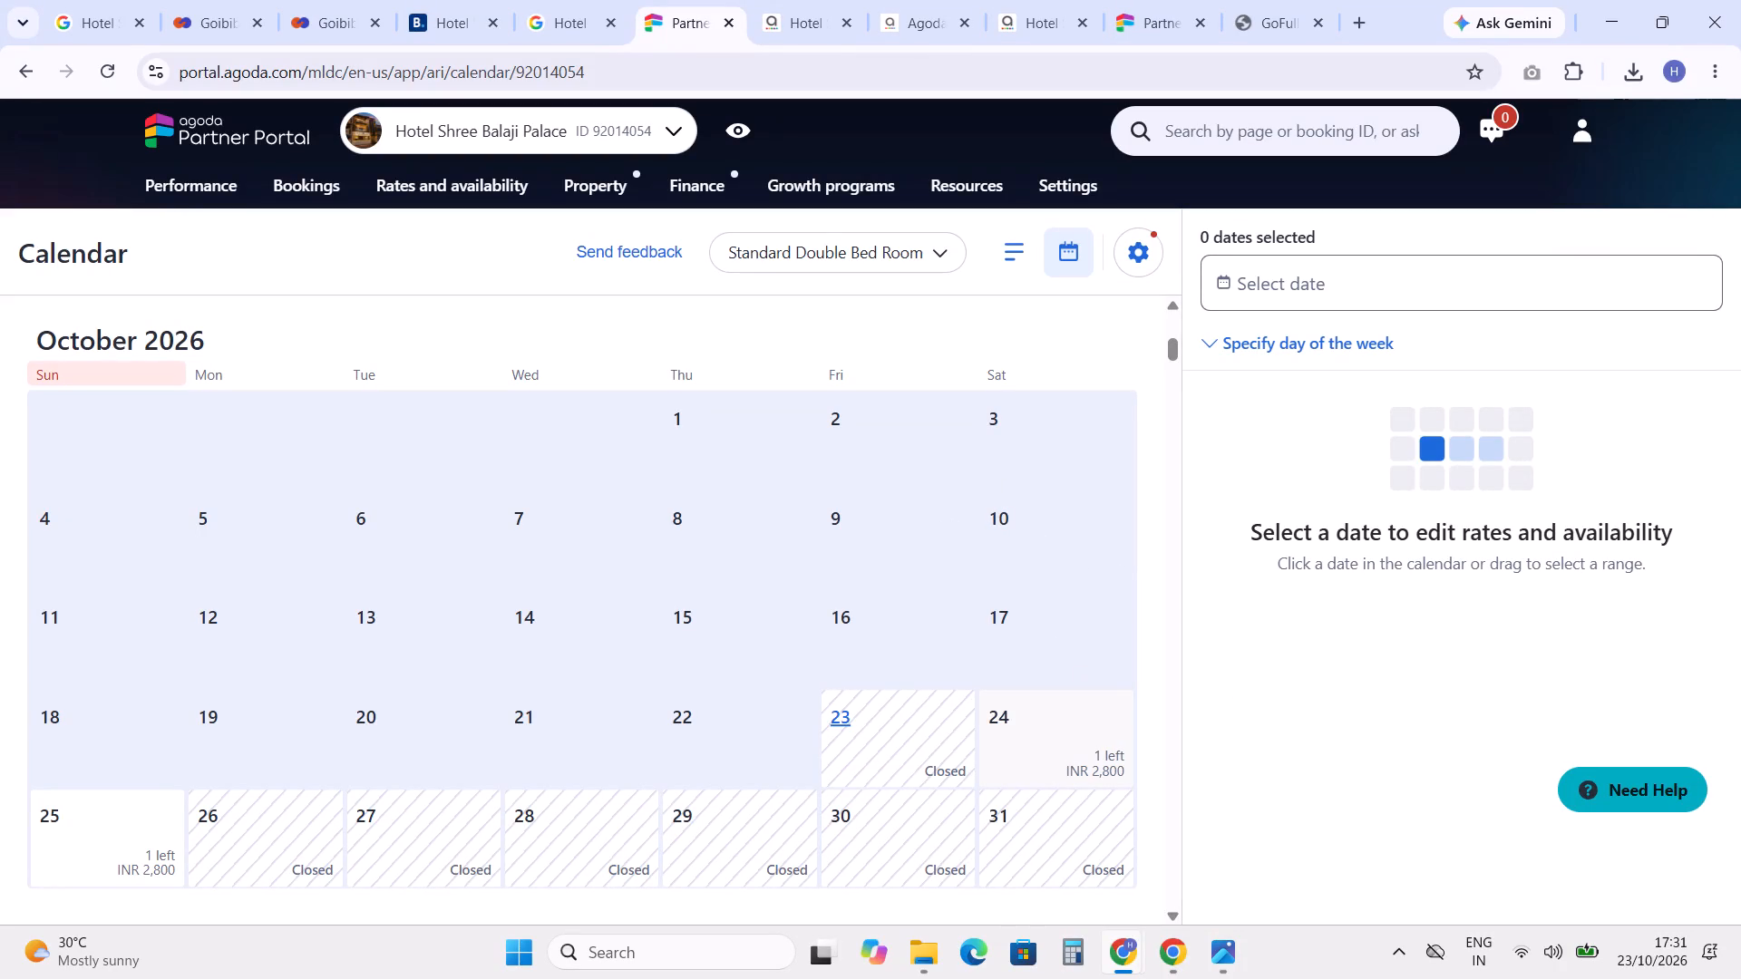
# Close the Agoda support article, both Agoda hotel listing tabs, both Partner Portal tabs and the GoFullPage tab.
pyautogui.click(958, 0)
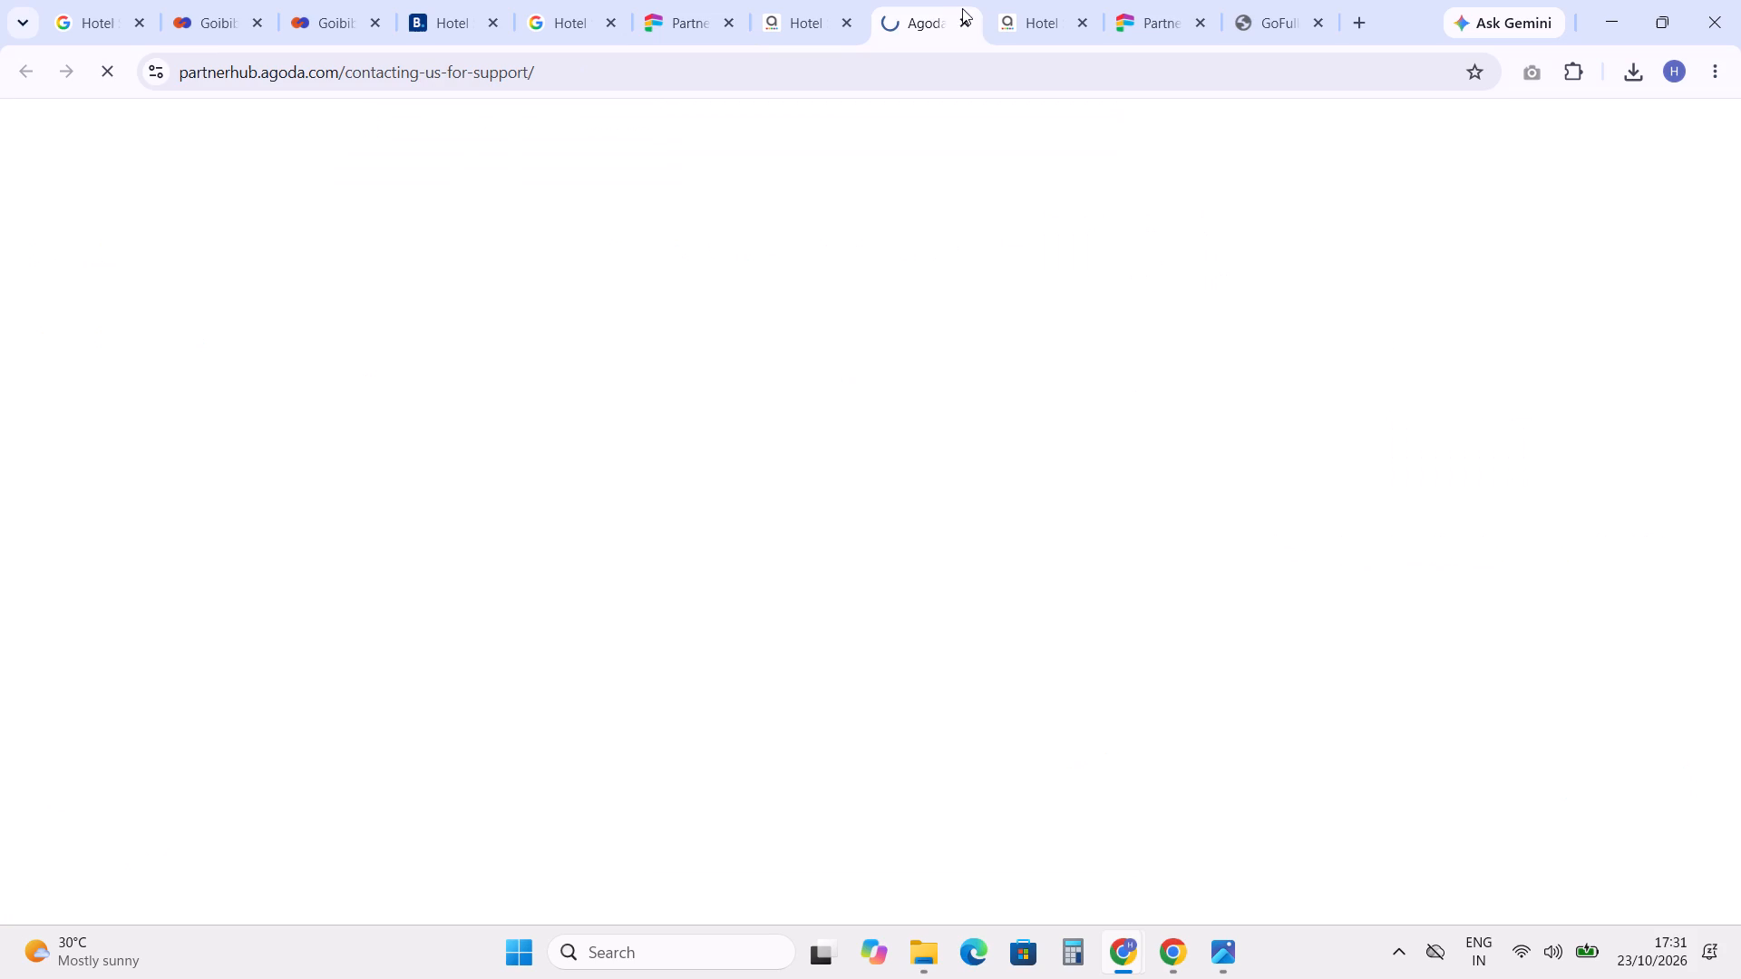
pyautogui.click(968, 26)
pyautogui.click(968, 26)
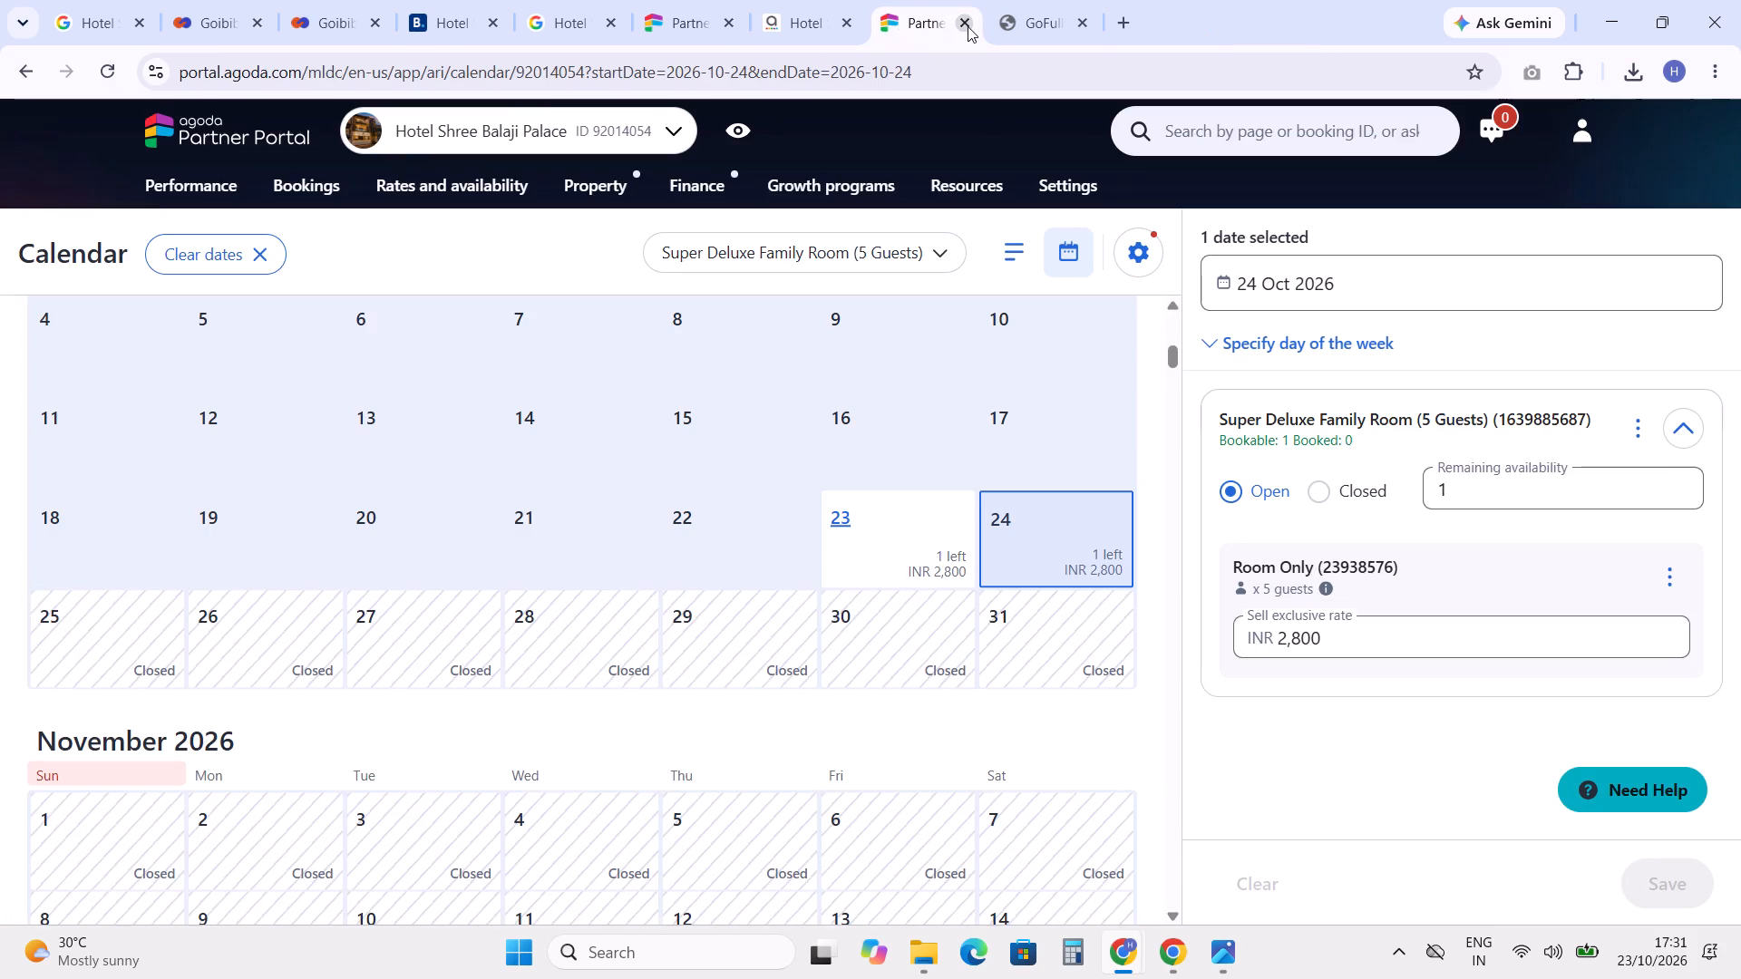
pyautogui.click(968, 26)
pyautogui.click(968, 26)
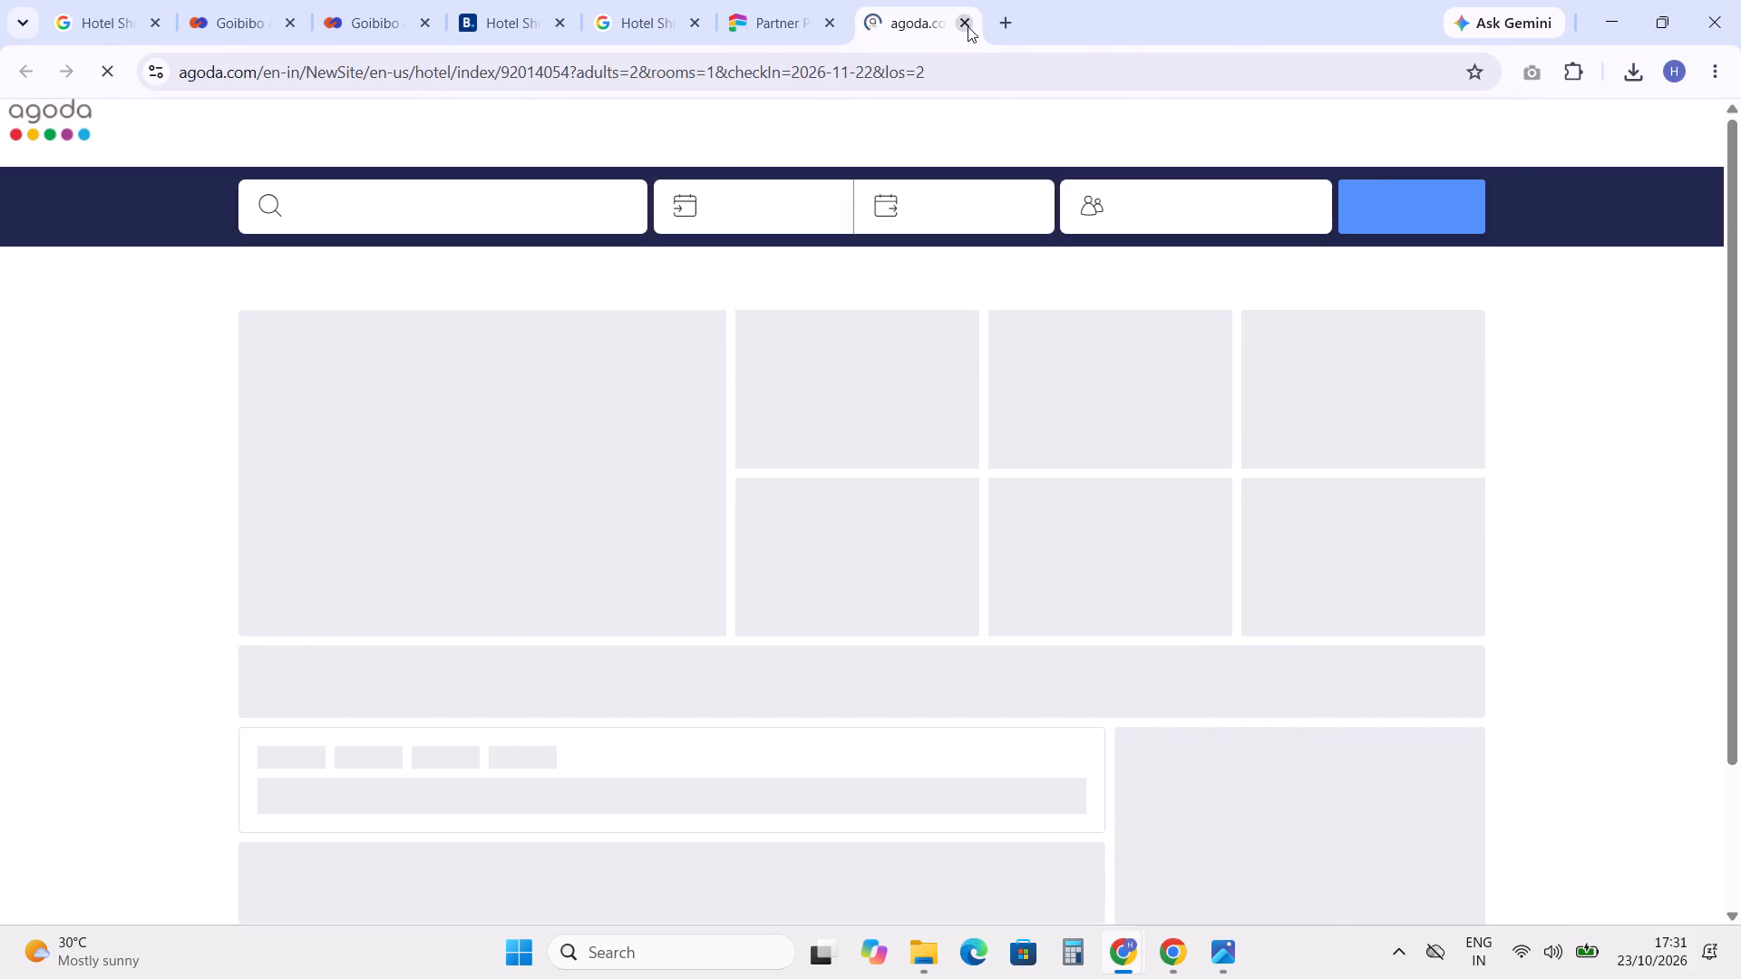
pyautogui.click(968, 26)
pyautogui.click(968, 26)
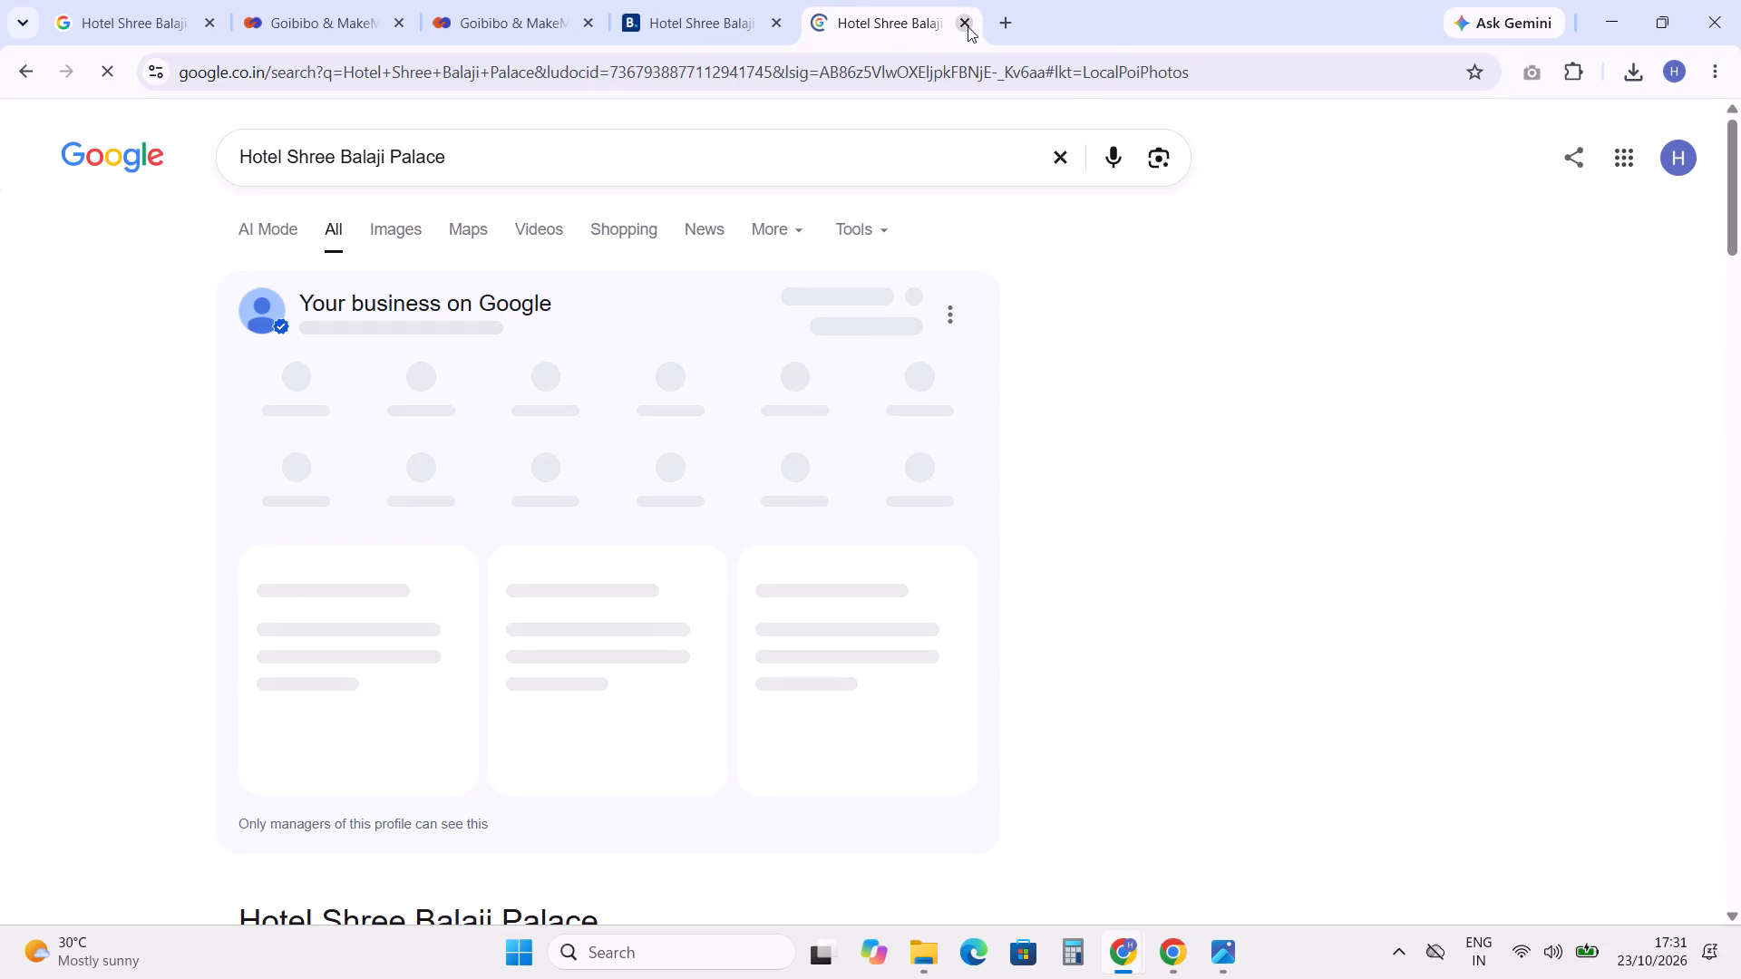
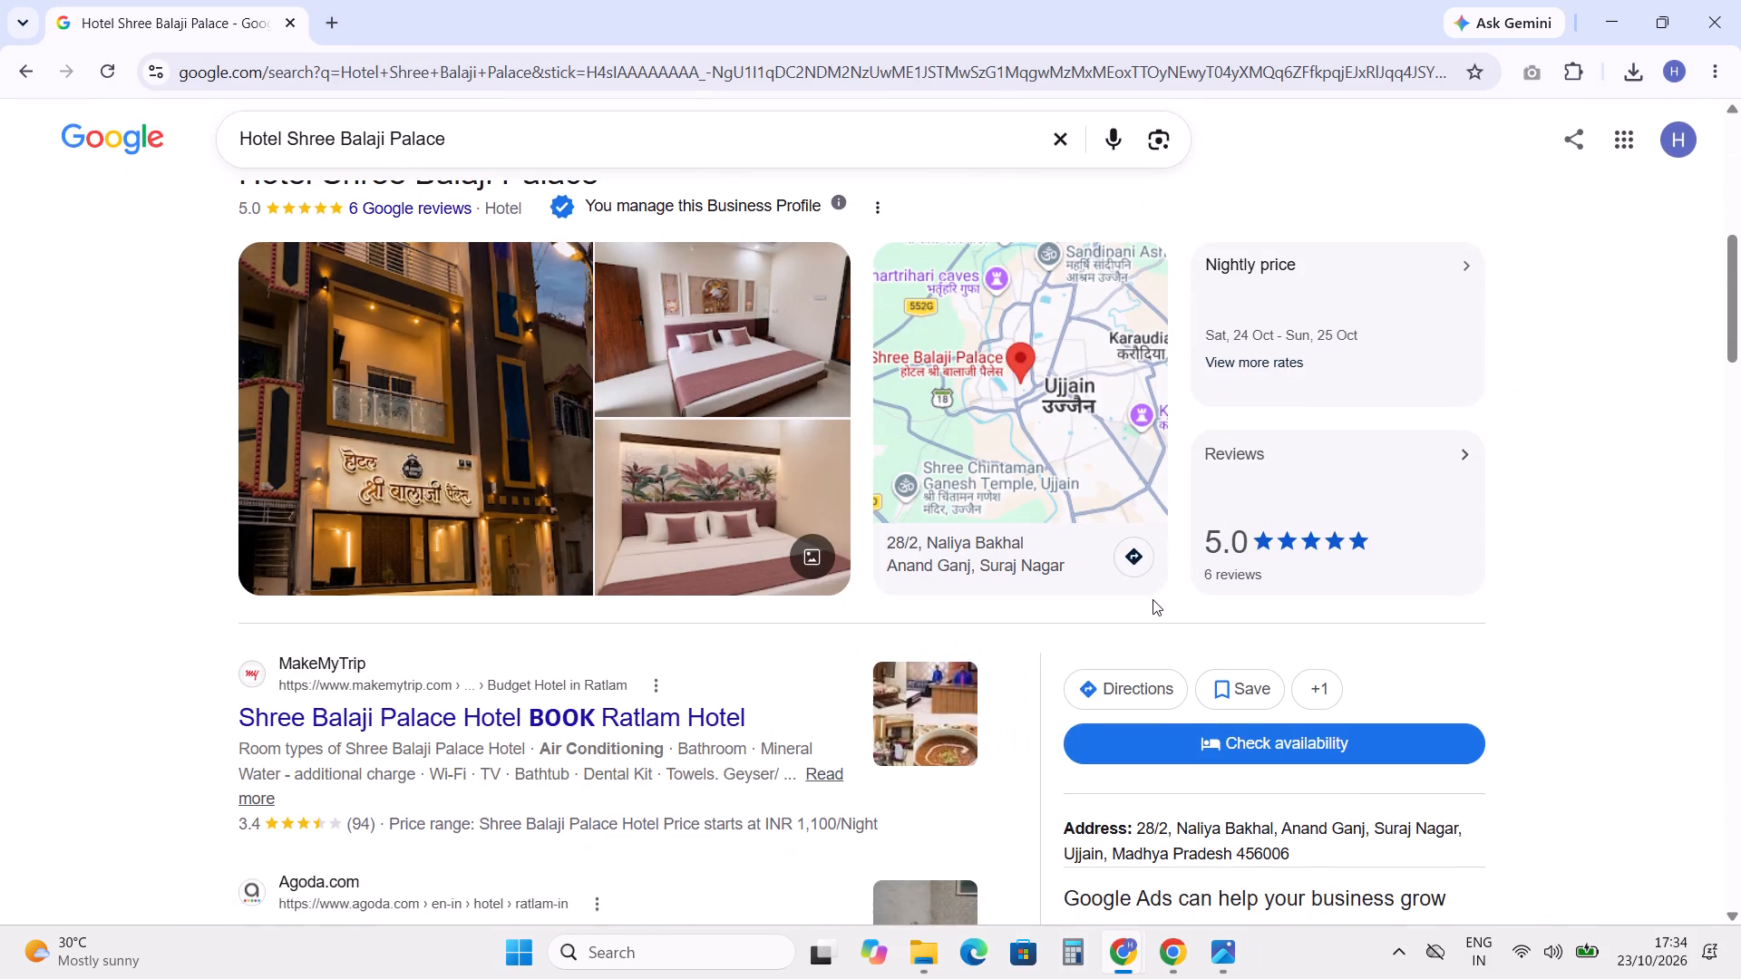
pyautogui.scroll(-2, 1153, 599)
pyautogui.scroll(6, 1153, 599)
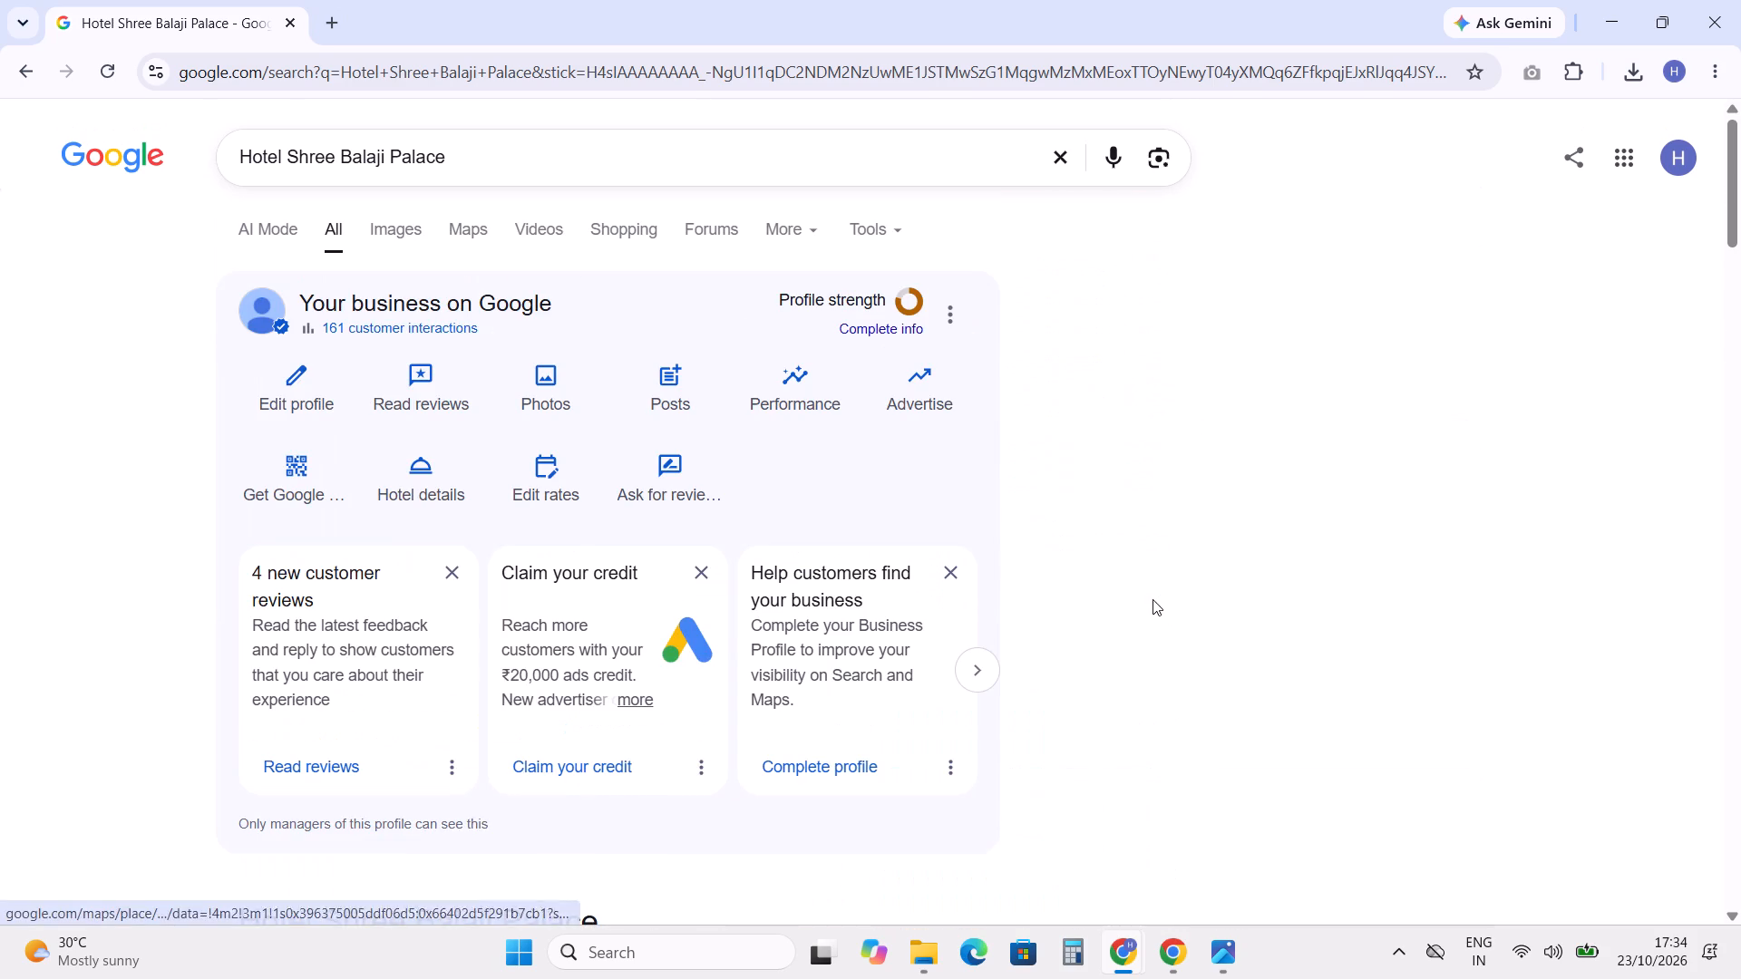
pyautogui.scroll(-6, 1153, 599)
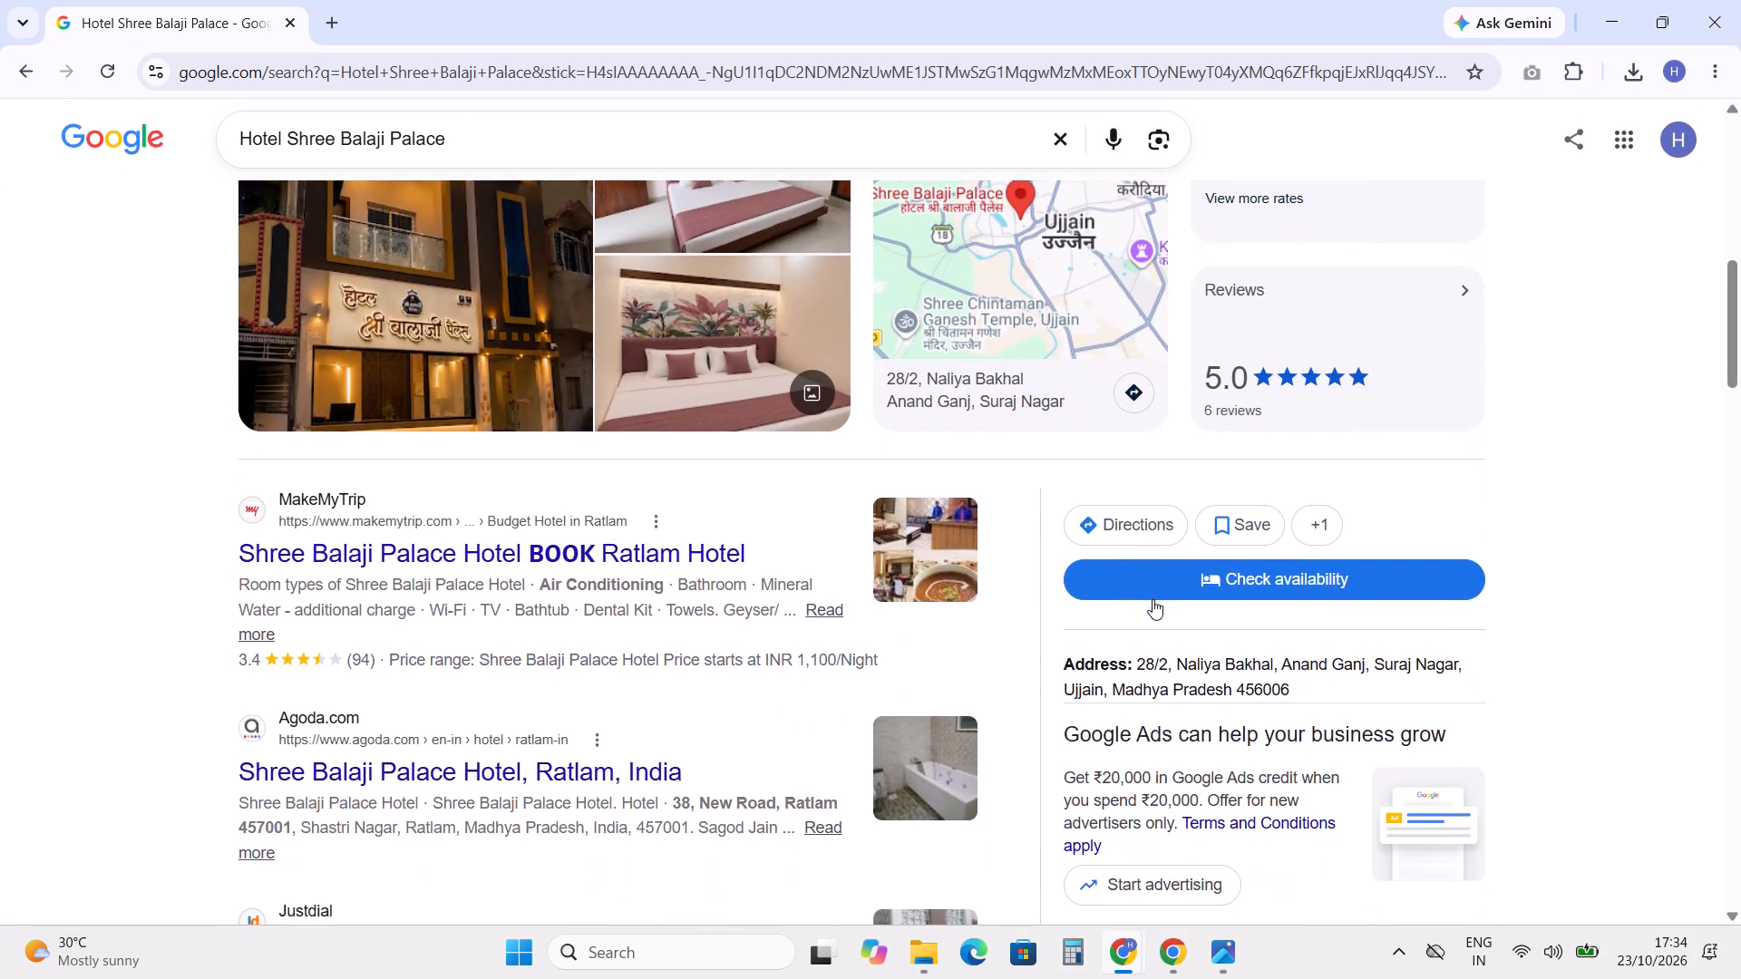
pyautogui.scroll(-5, 1153, 599)
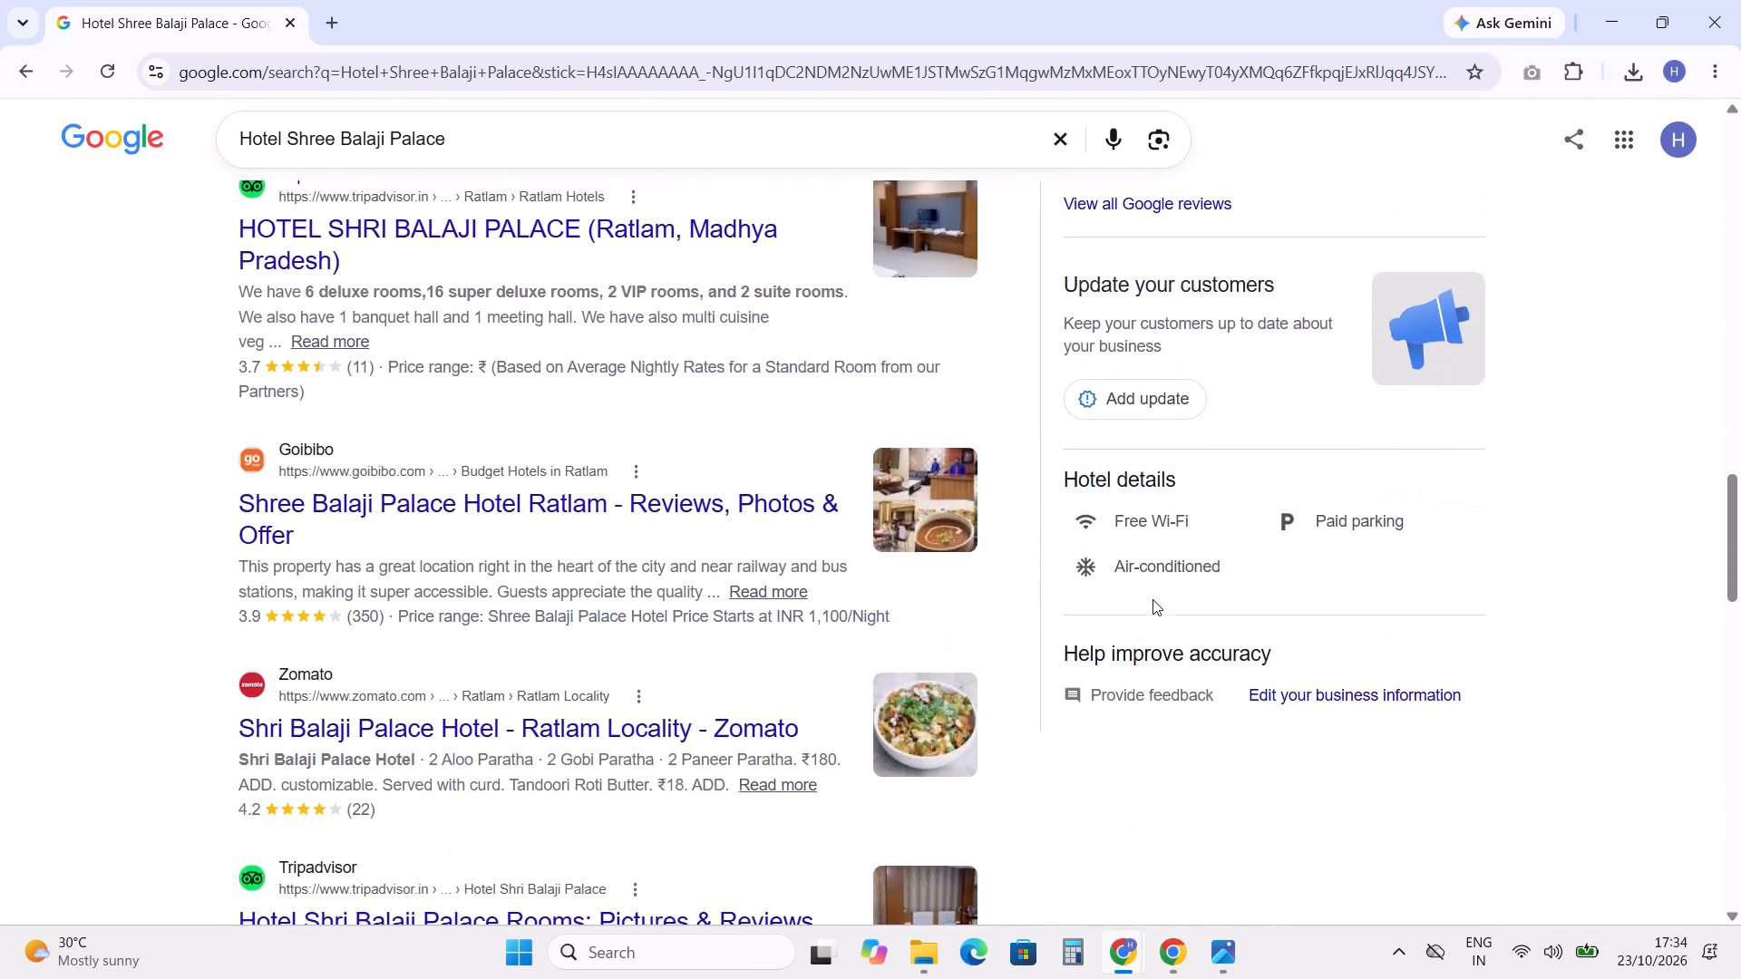
pyautogui.scroll(-3, 1153, 599)
pyautogui.scroll(16, 1153, 599)
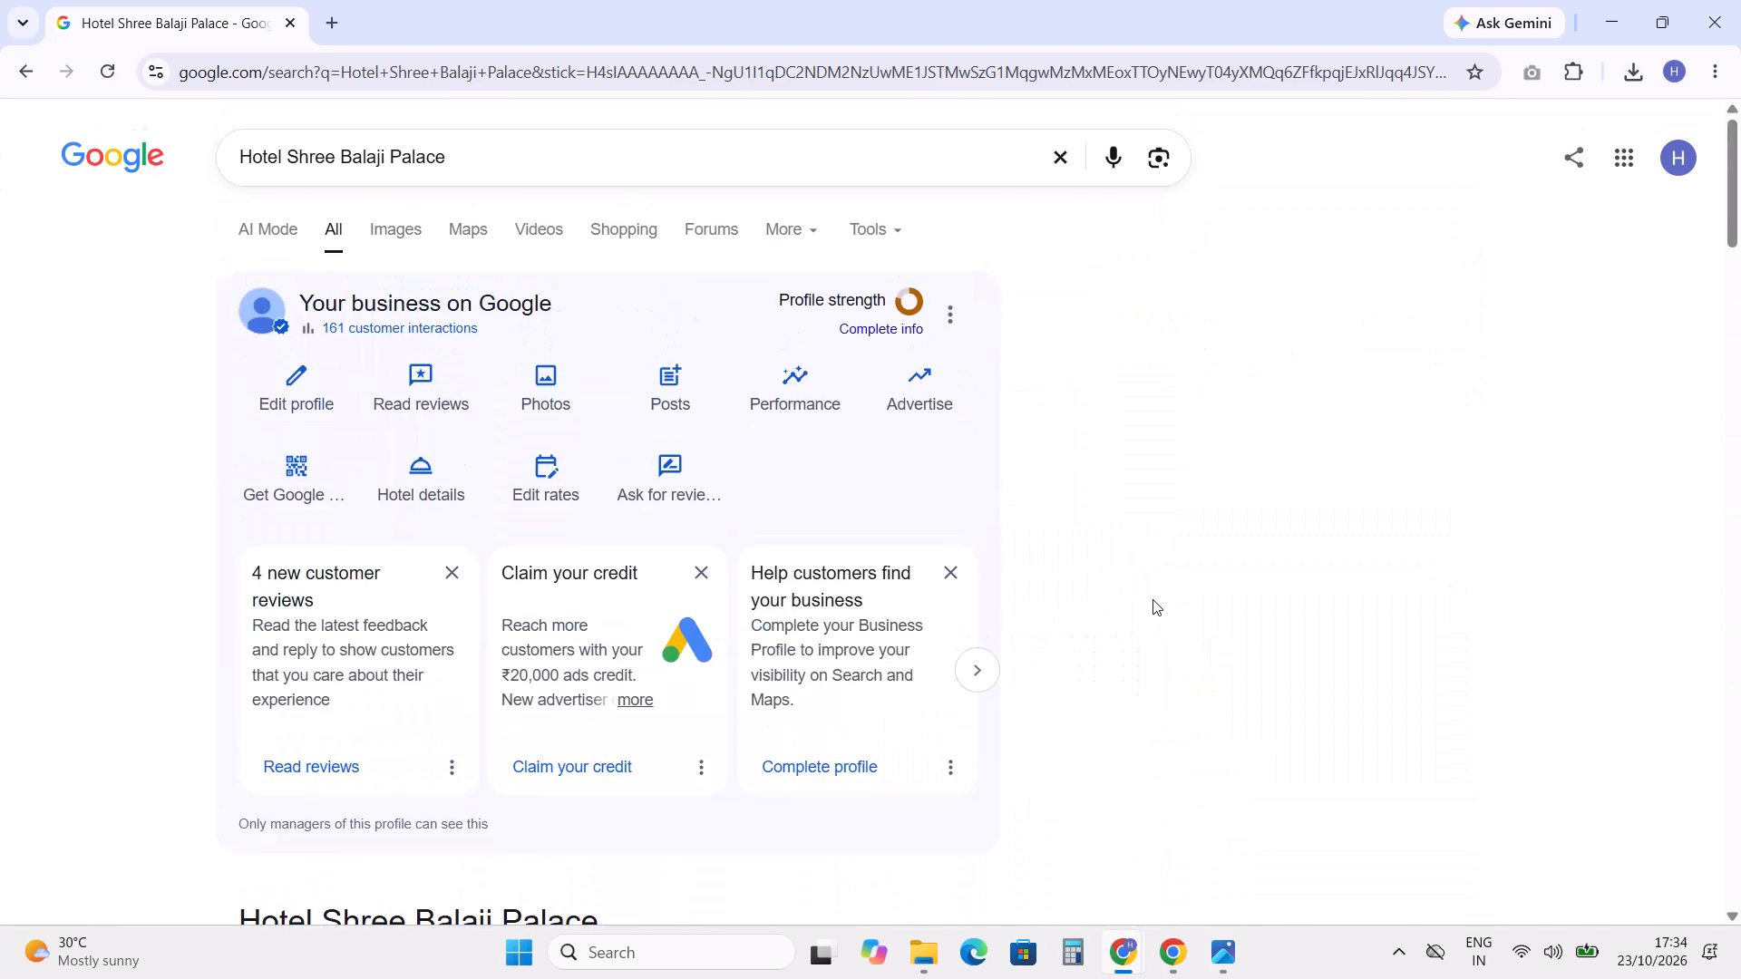